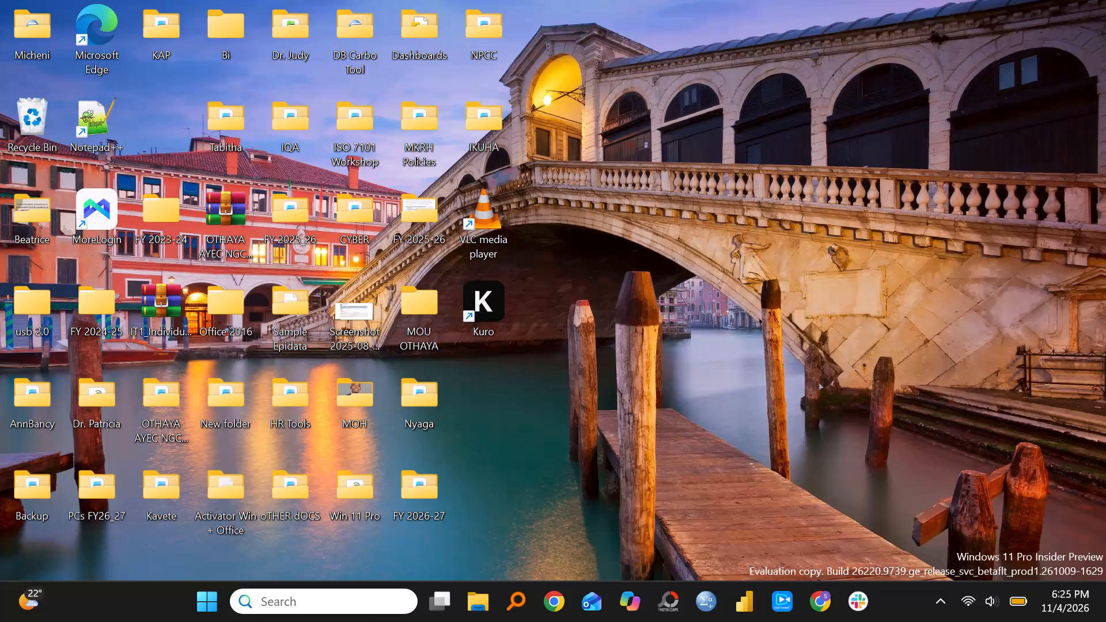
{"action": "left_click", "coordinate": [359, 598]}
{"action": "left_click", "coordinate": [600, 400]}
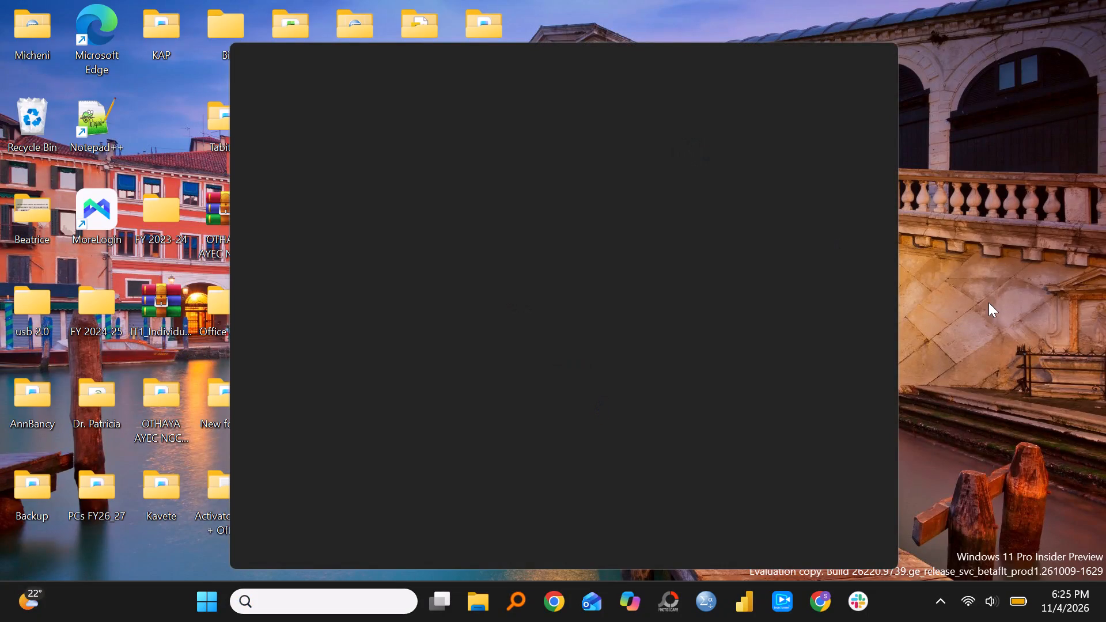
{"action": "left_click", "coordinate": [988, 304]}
Launch the Kuro application from the desktop.
{"action": "double_click", "coordinate": [494, 312]}
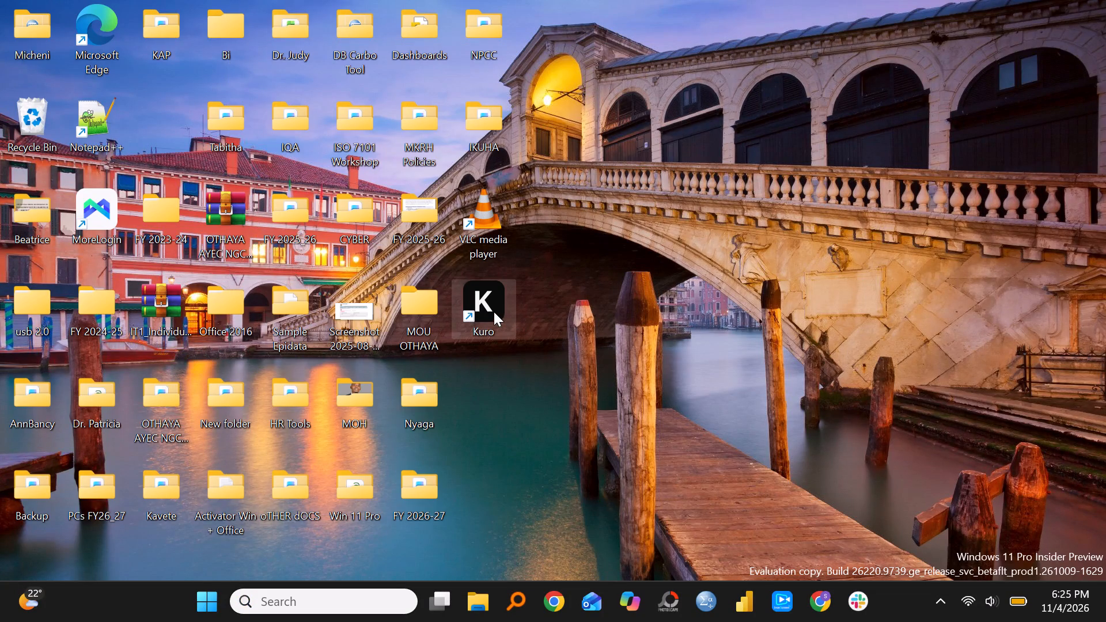
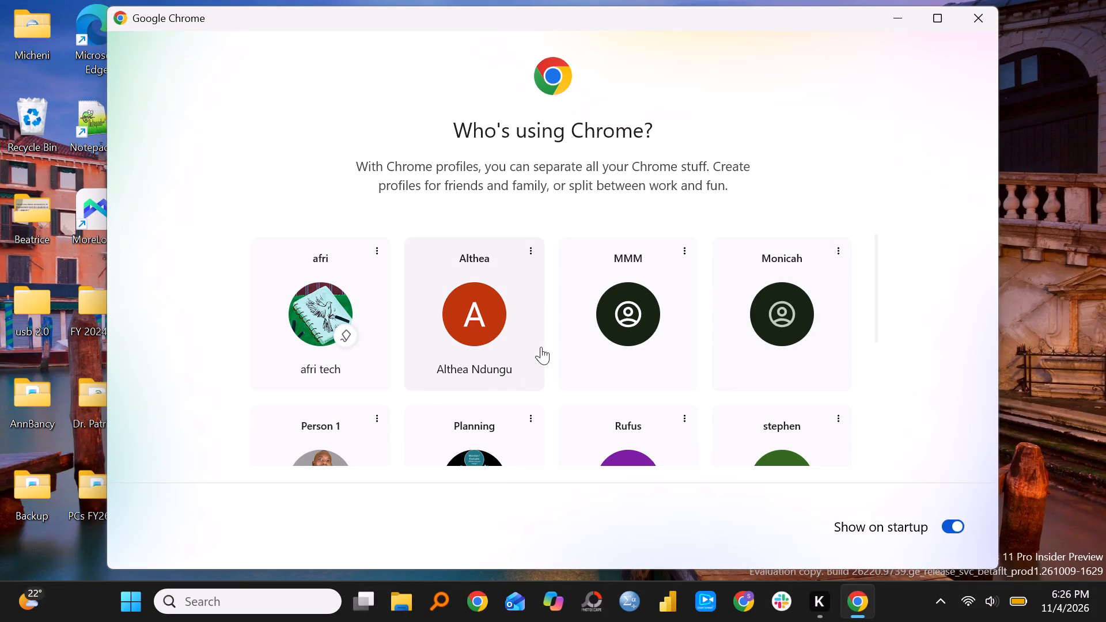
Open Chrome with the Person 1 profile and bring up the MKRH Health Statistics spreadsheet.
{"action": "left_click", "coordinate": [340, 465]}
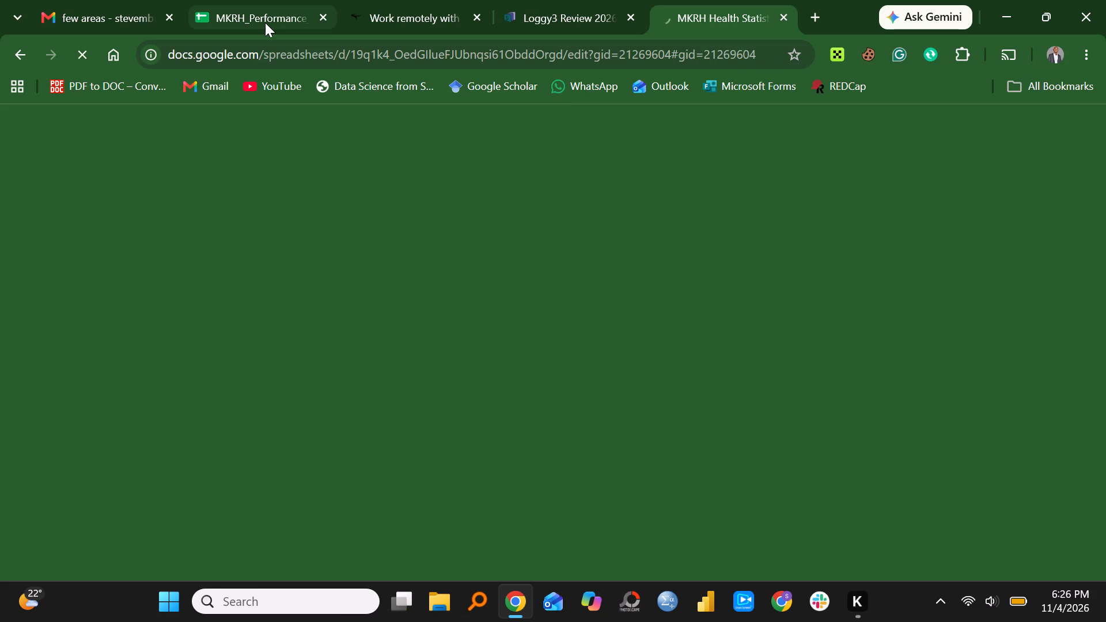
{"action": "left_click", "coordinate": [265, 22]}
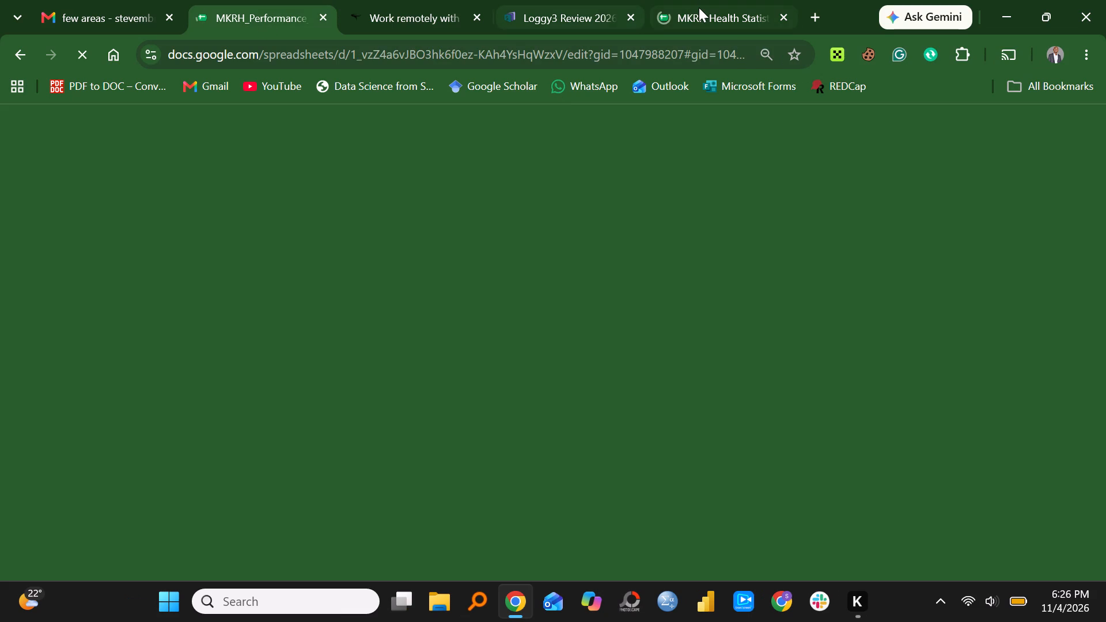
{"action": "left_click", "coordinate": [699, 7]}
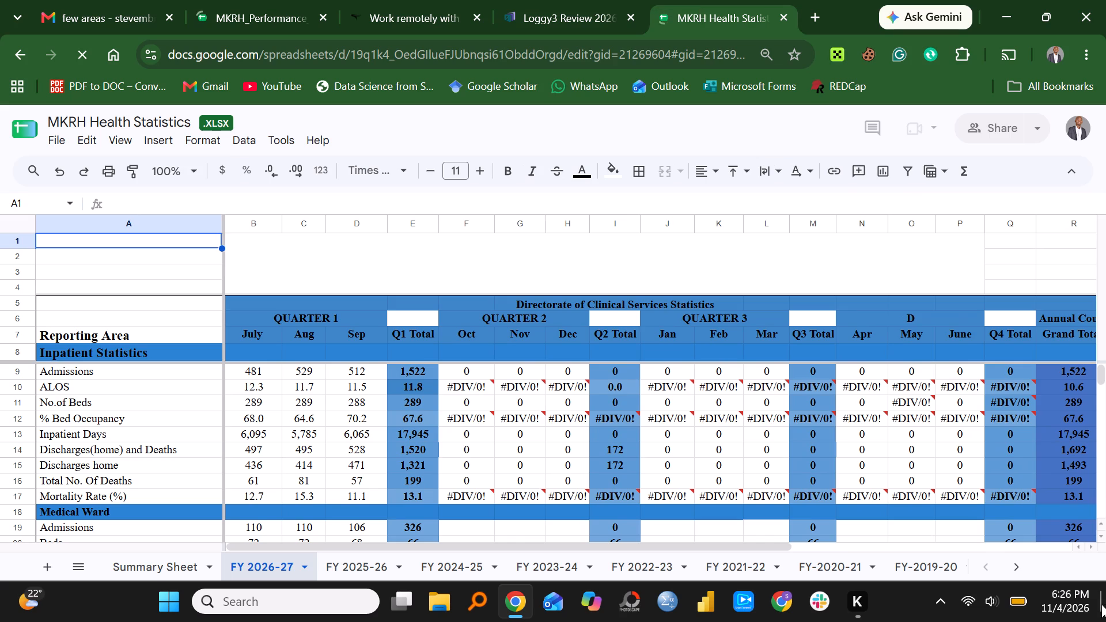
In the FY 2026-27 sheet's Specialized Clinics section, enter the October figures: ENT 157, Ophthalmology 161, Neurosurgery 47.
{"action": "double_click", "coordinate": [1100, 536]}
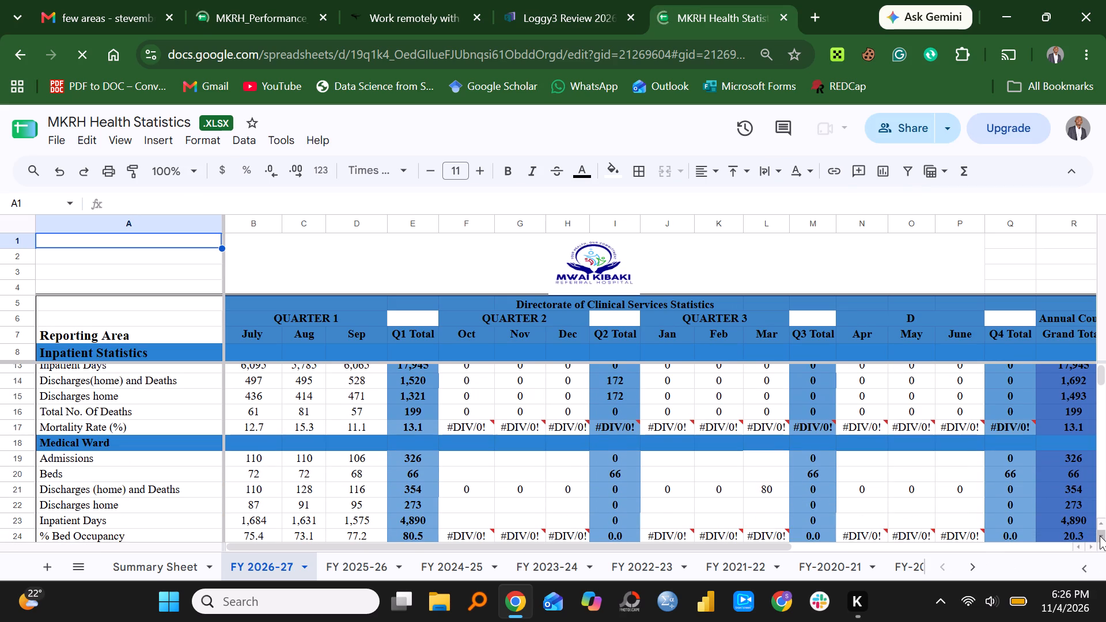
{"action": "triple_click", "coordinate": [1100, 536]}
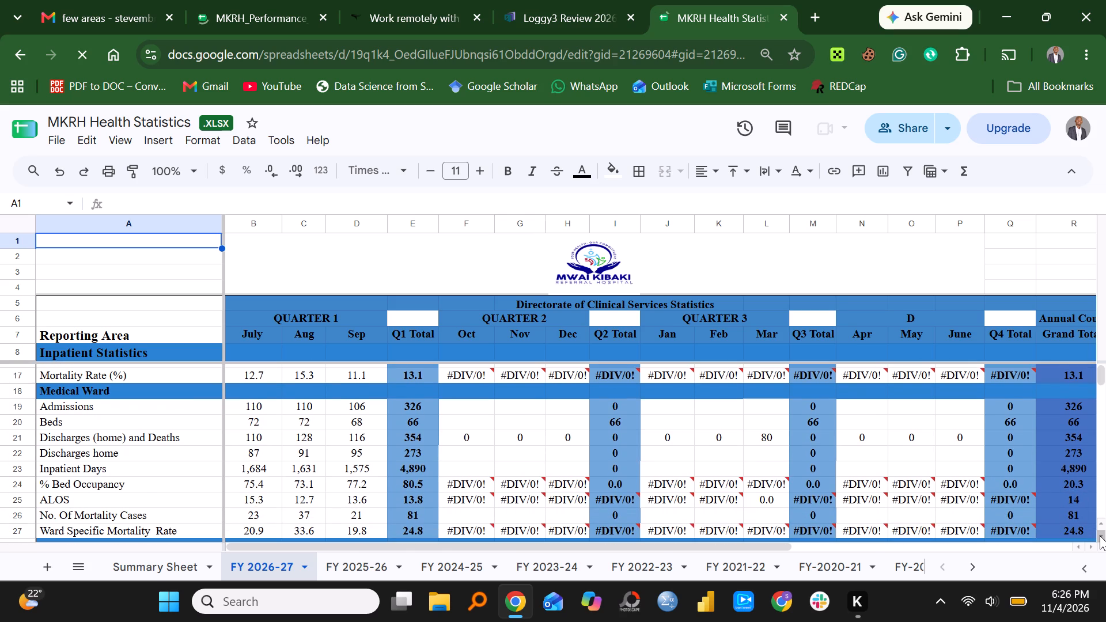
{"action": "left_click", "coordinate": [1100, 536]}
{"action": "triple_click", "coordinate": [1100, 536]}
{"action": "triple_click", "coordinate": [1100, 536]}
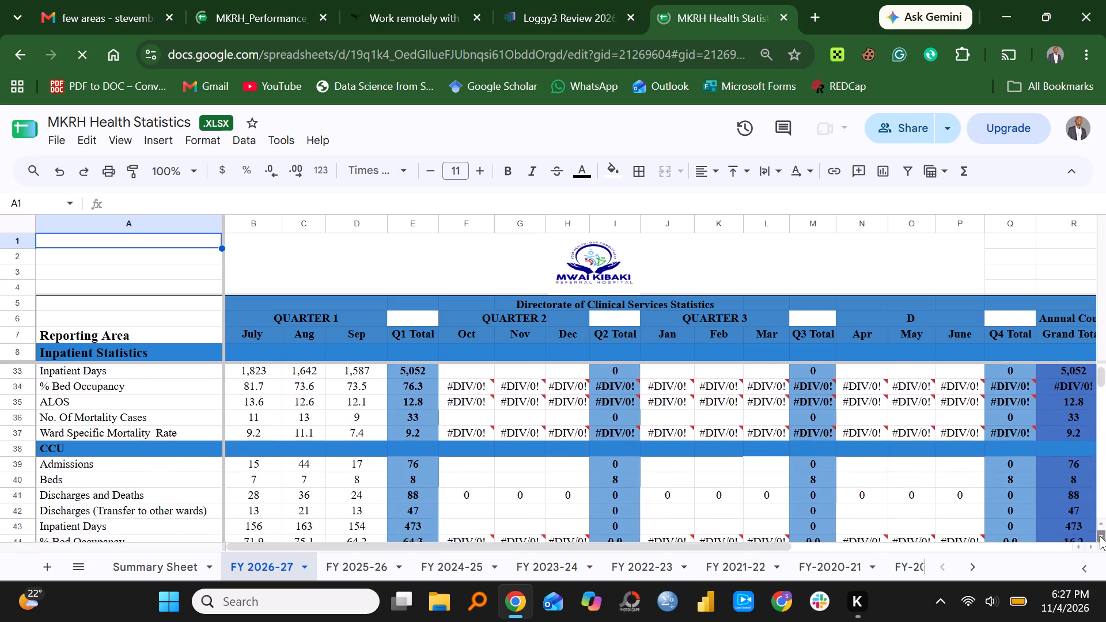
{"action": "triple_click", "coordinate": [1100, 536]}
{"action": "left_click", "coordinate": [1100, 536]}
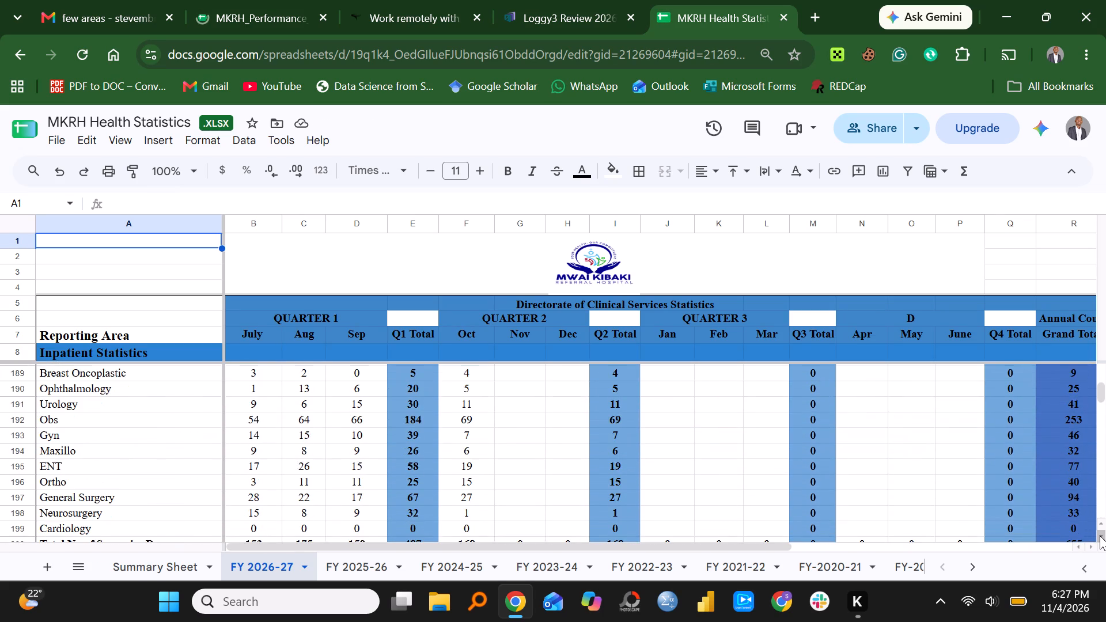
{"action": "double_click", "coordinate": [1100, 536]}
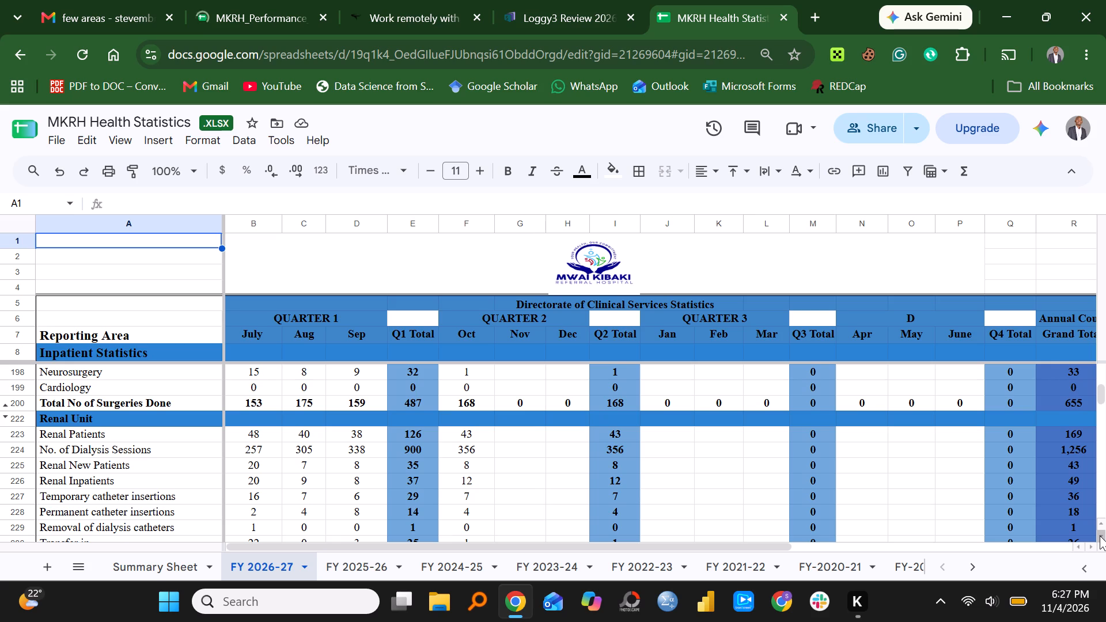
{"action": "triple_click", "coordinate": [1100, 527]}
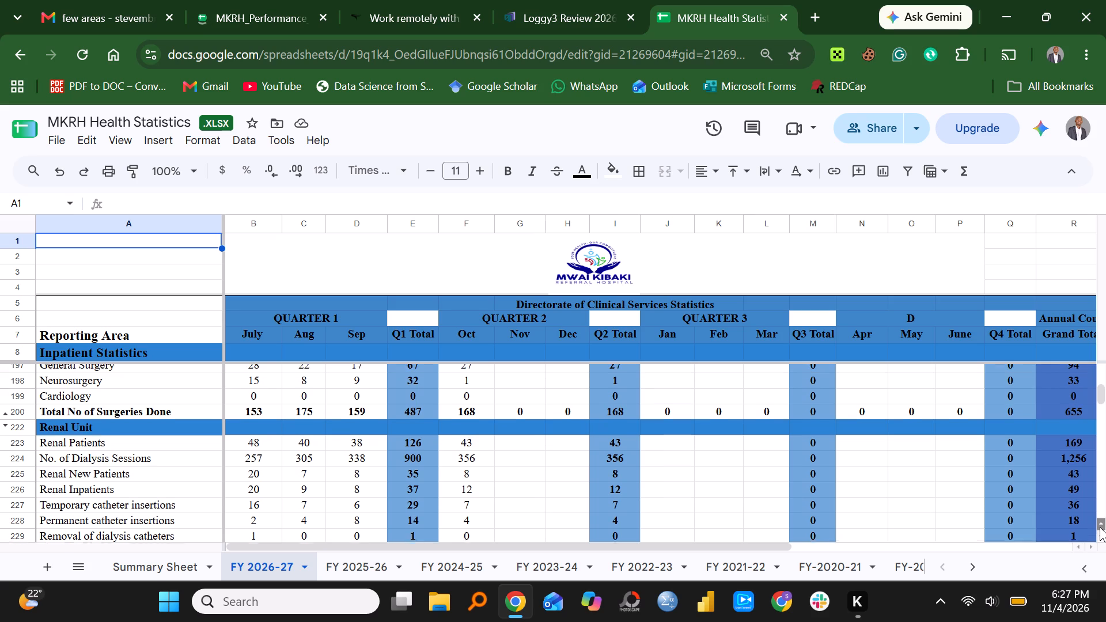
{"action": "double_click", "coordinate": [1100, 527]}
{"action": "left_click", "coordinate": [1100, 527]}
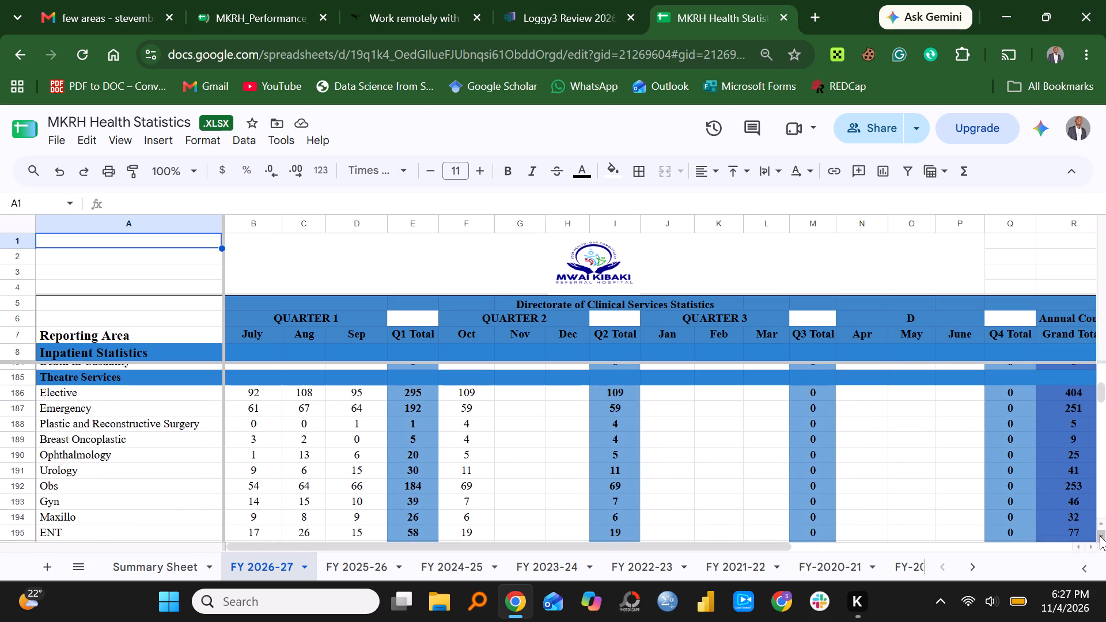
{"action": "left_click", "coordinate": [1100, 536]}
{"action": "left_click", "coordinate": [1100, 536]}
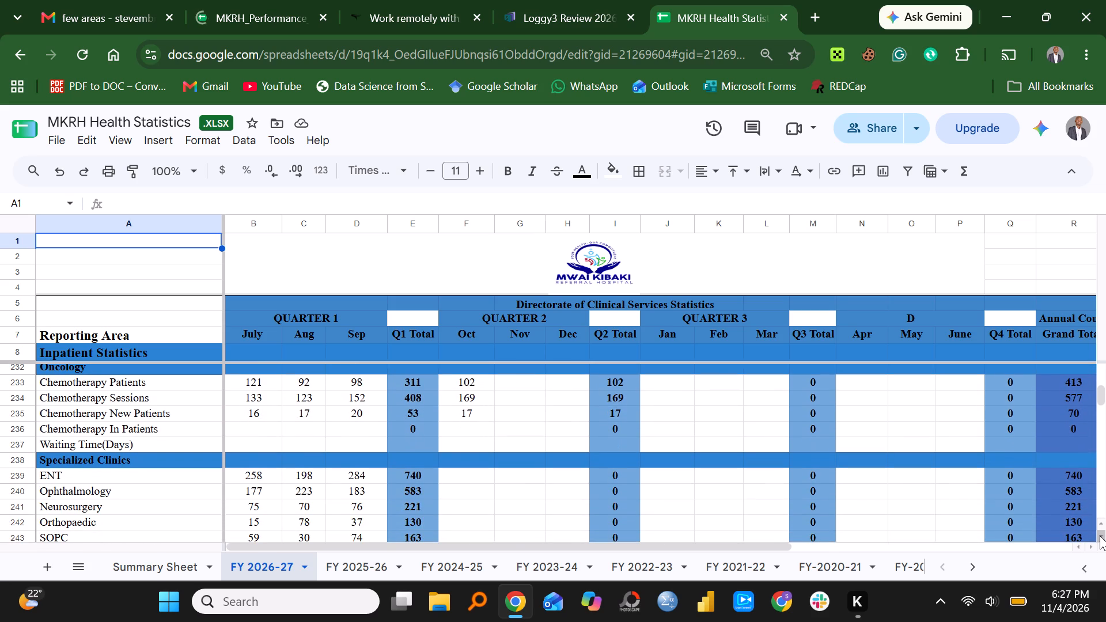
{"action": "double_click", "coordinate": [1100, 536]}
{"action": "left_click", "coordinate": [1100, 536]}
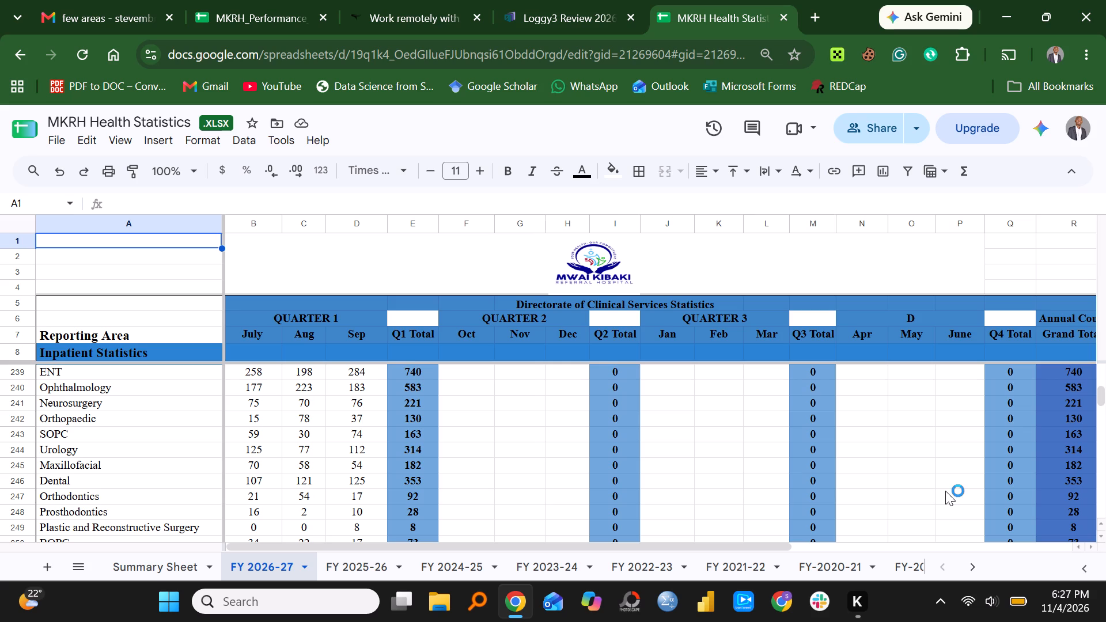
{"action": "left_click", "coordinate": [480, 376]}
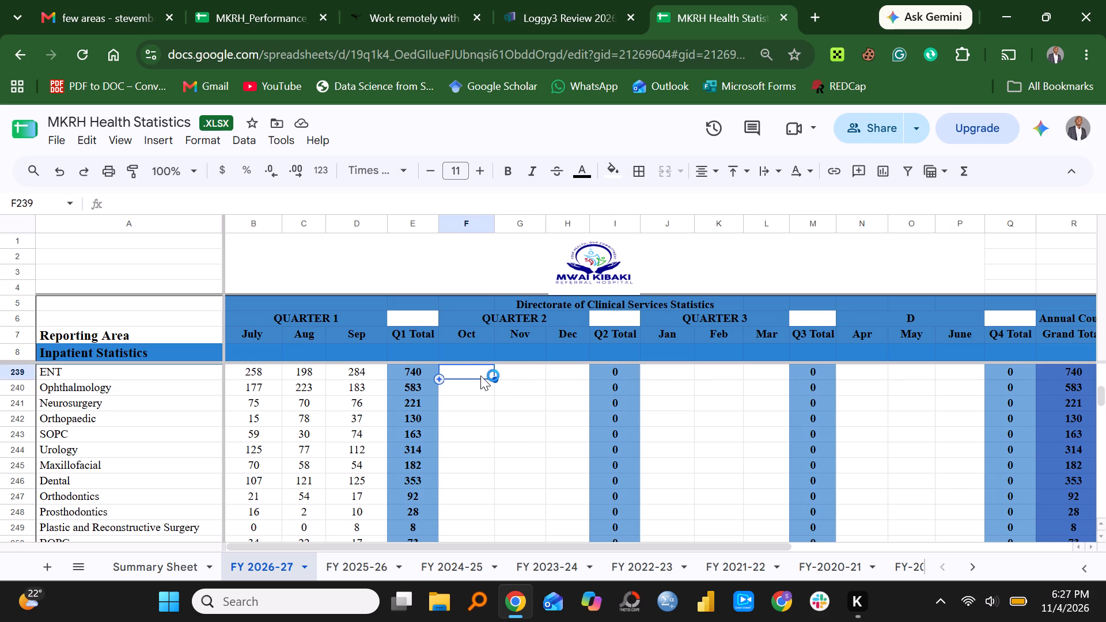
{"action": "type", "text": "157"}
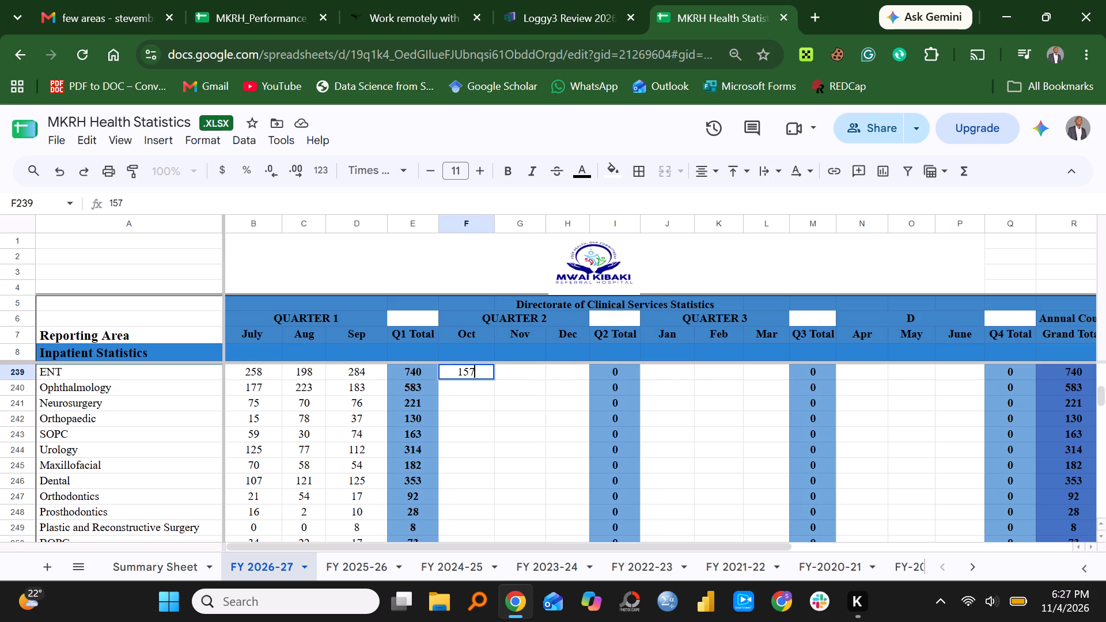
{"action": "key", "text": "Down"}
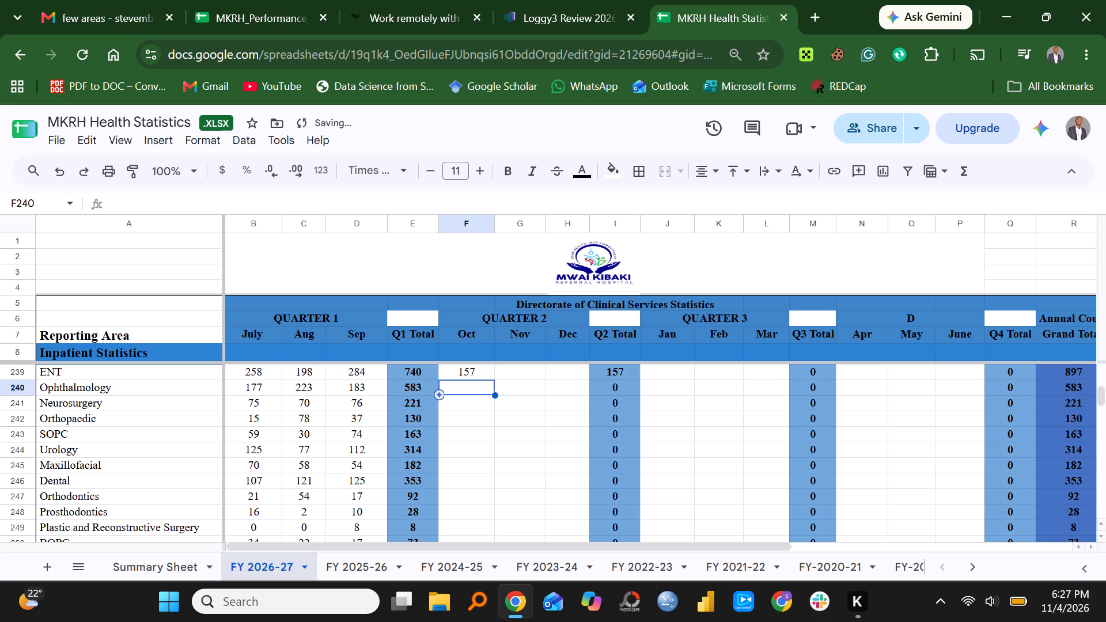
{"action": "key", "text": "1"}
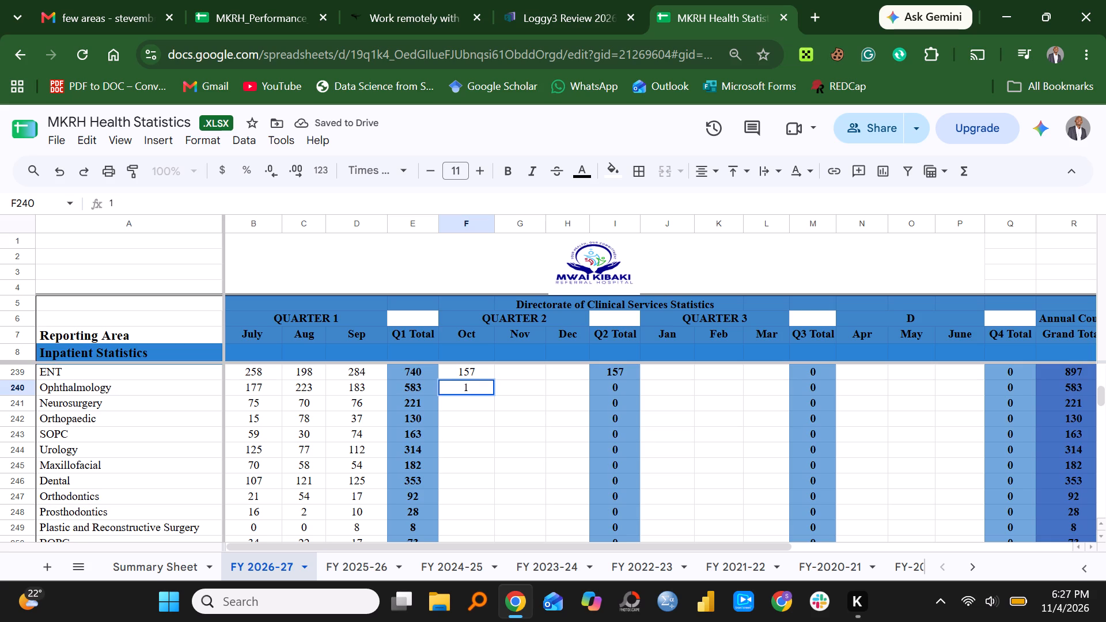
{"action": "type", "text": "61"}
{"action": "key", "text": "Return"}
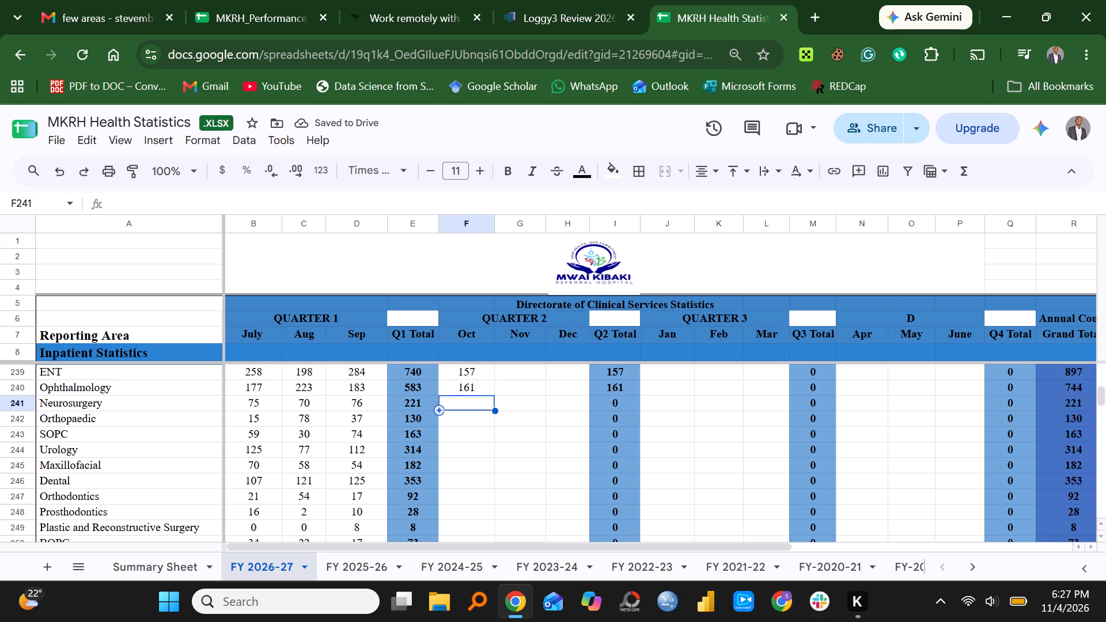
{"action": "type", "text": "47"}
{"action": "key", "text": "Return"}
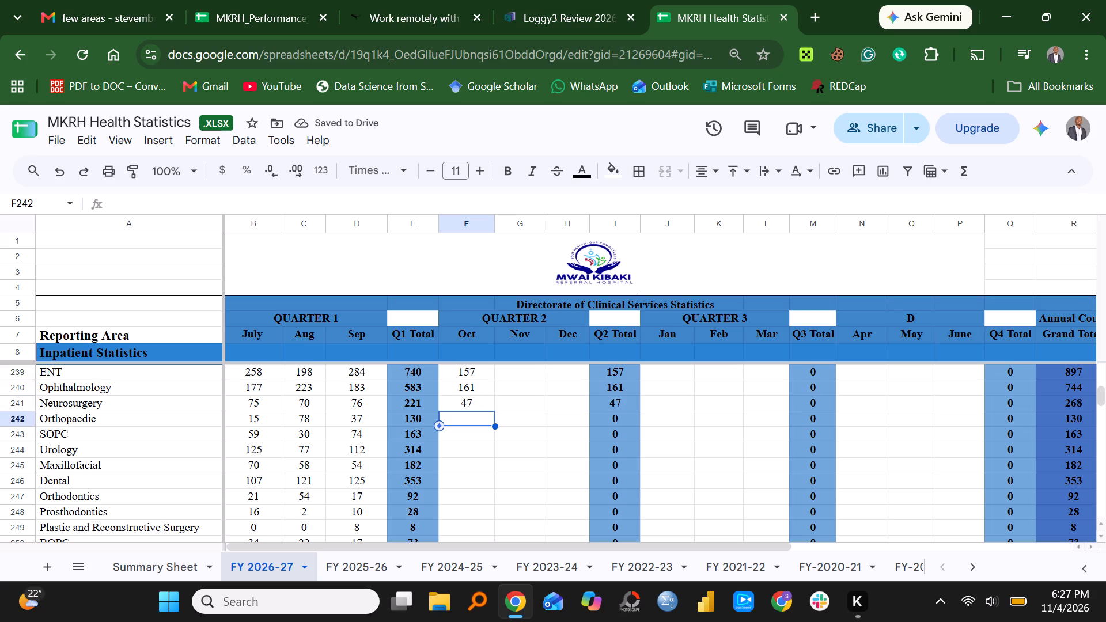
Enter the October figures for the following specialized clinics: Orthopaedic 67, SOPC 102, Urology 104.
{"action": "type", "text": "67"}
{"action": "key", "text": "Return"}
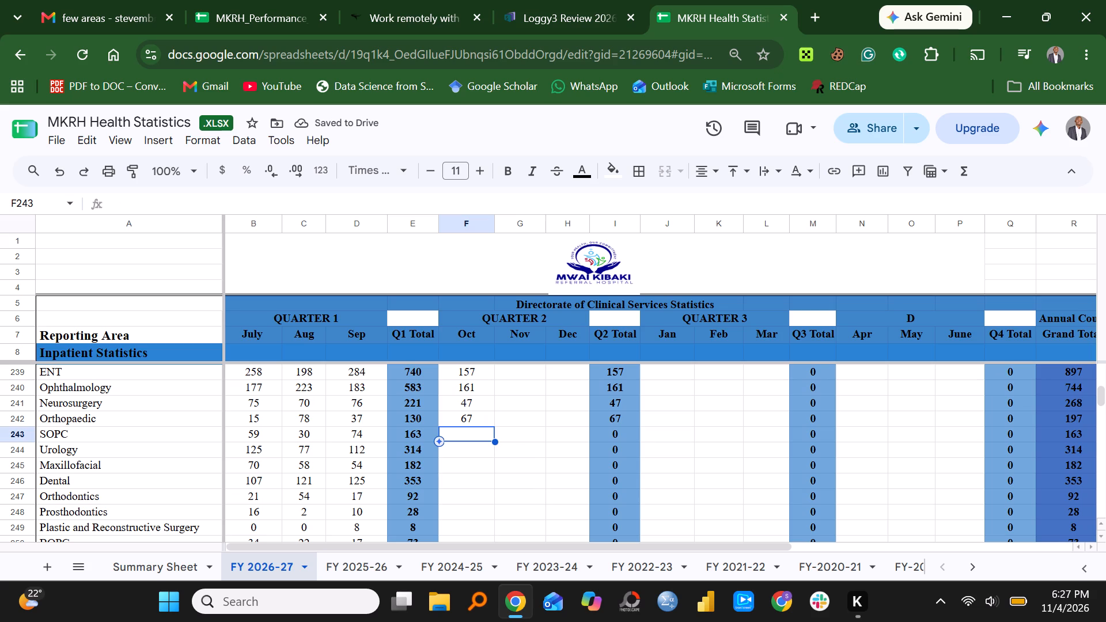
{"action": "key", "text": "1"}
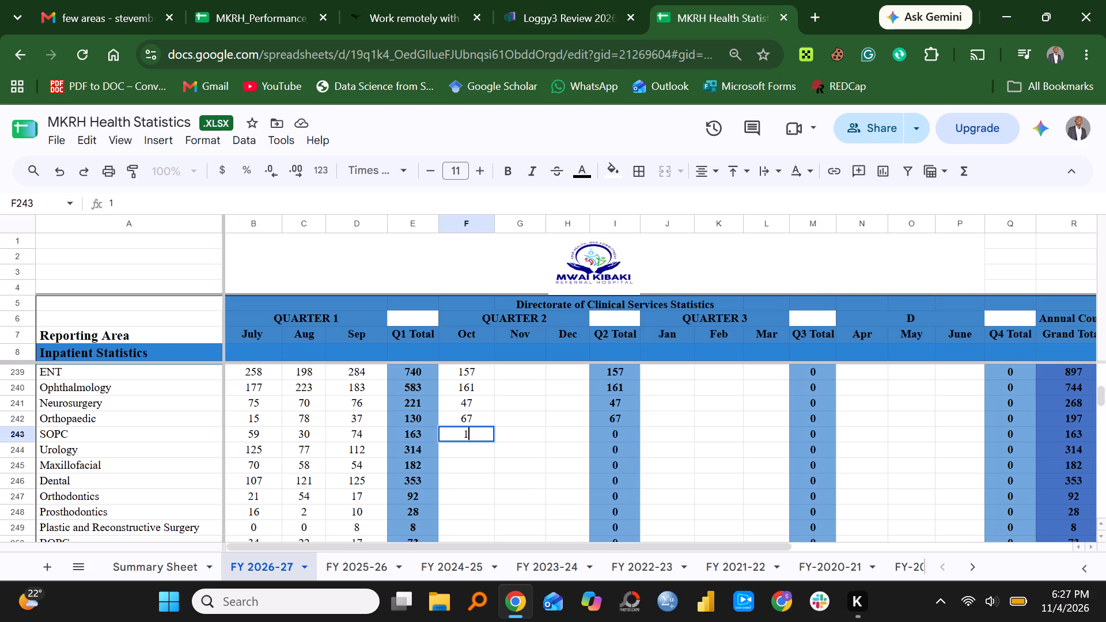
{"action": "type", "text": "02"}
{"action": "key", "text": "Return"}
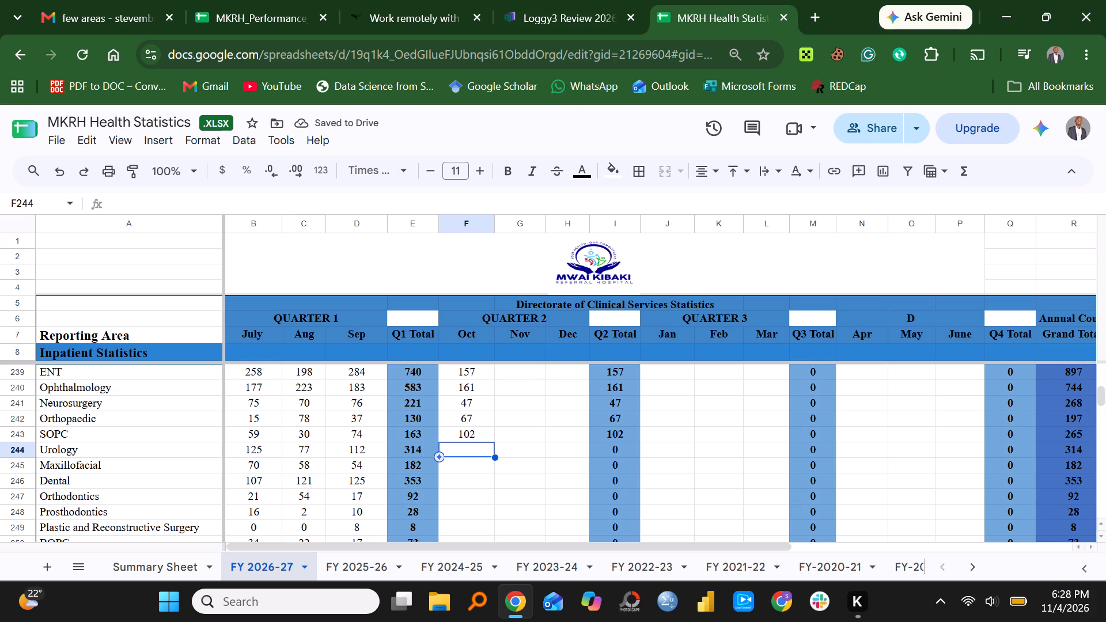
{"action": "key", "text": "1"}
{"action": "type", "text": "04"}
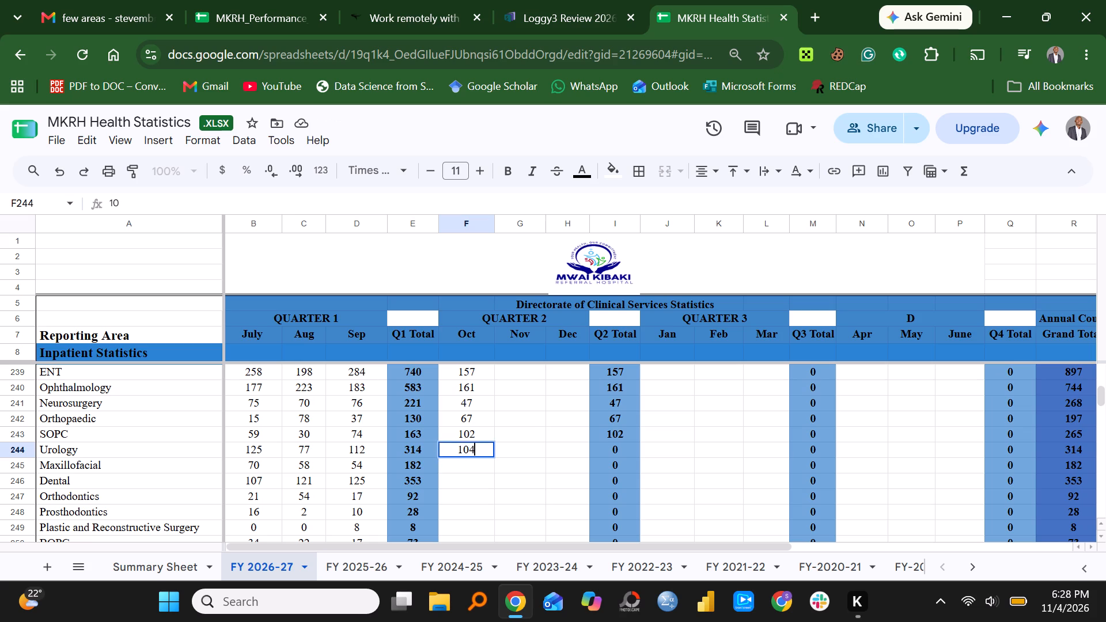
{"action": "key", "text": "Return"}
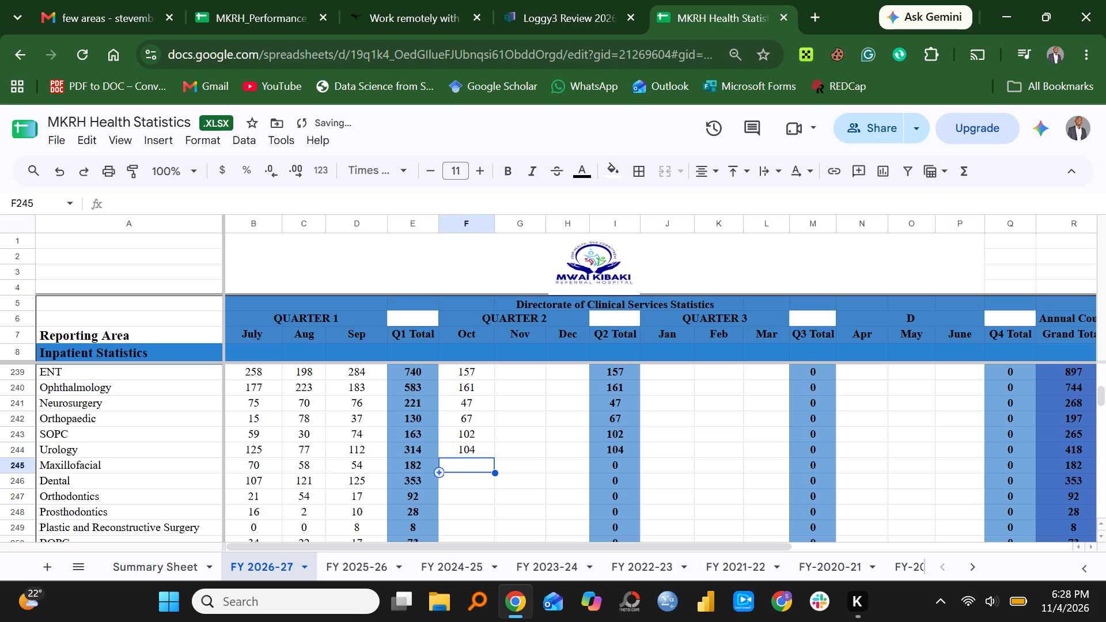
Enter the October figures for the dental-related clinics: Maxillofacial 52, Dental 79, Orthodontics 25.
{"action": "type", "text": "52"}
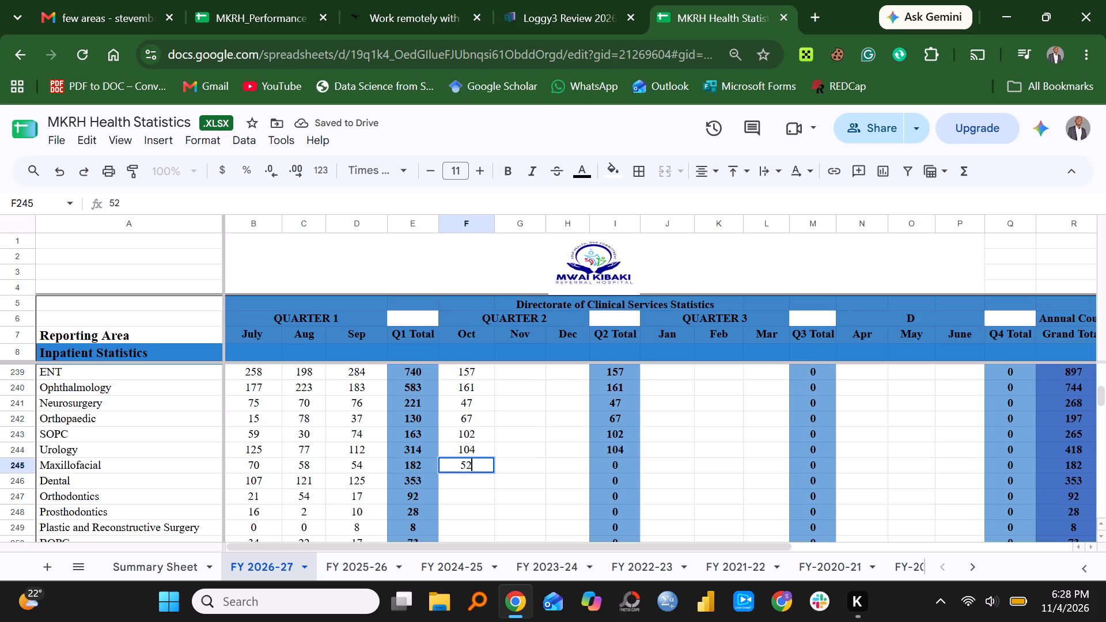
{"action": "key", "text": "Return"}
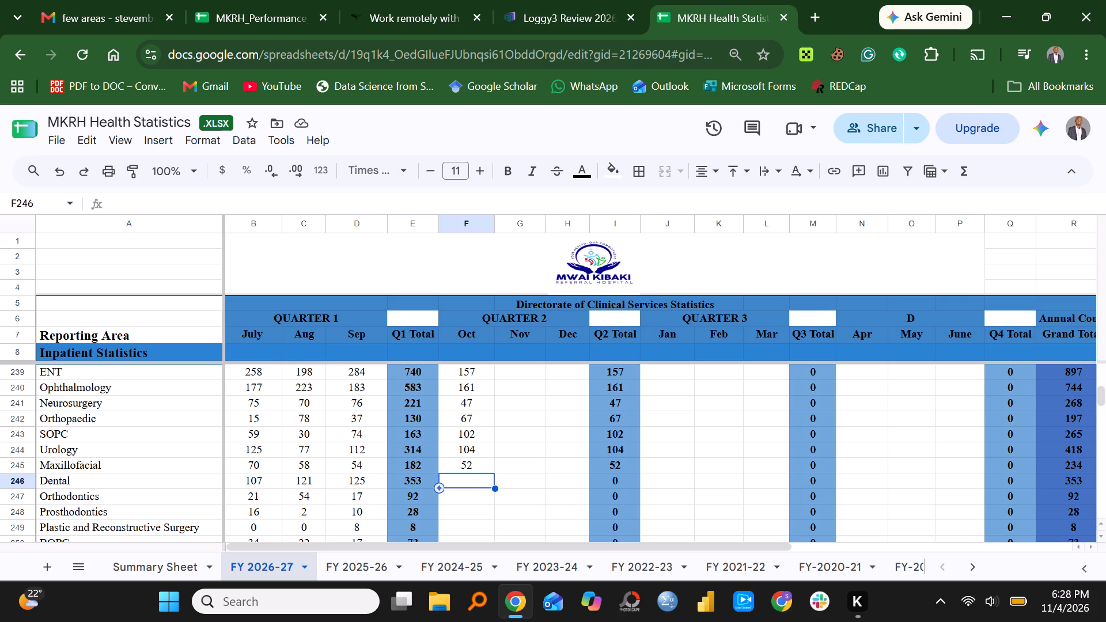
{"action": "key", "text": "7"}
{"action": "key", "text": "9"}
{"action": "key", "text": "Return"}
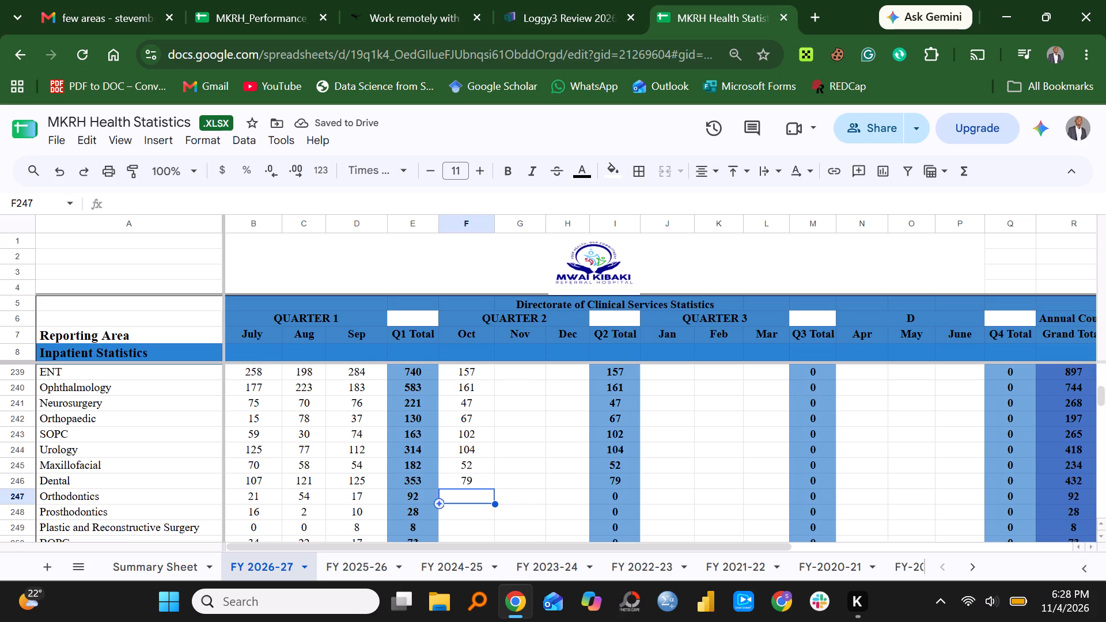
{"action": "type", "text": "25"}
{"action": "key", "text": "Return"}
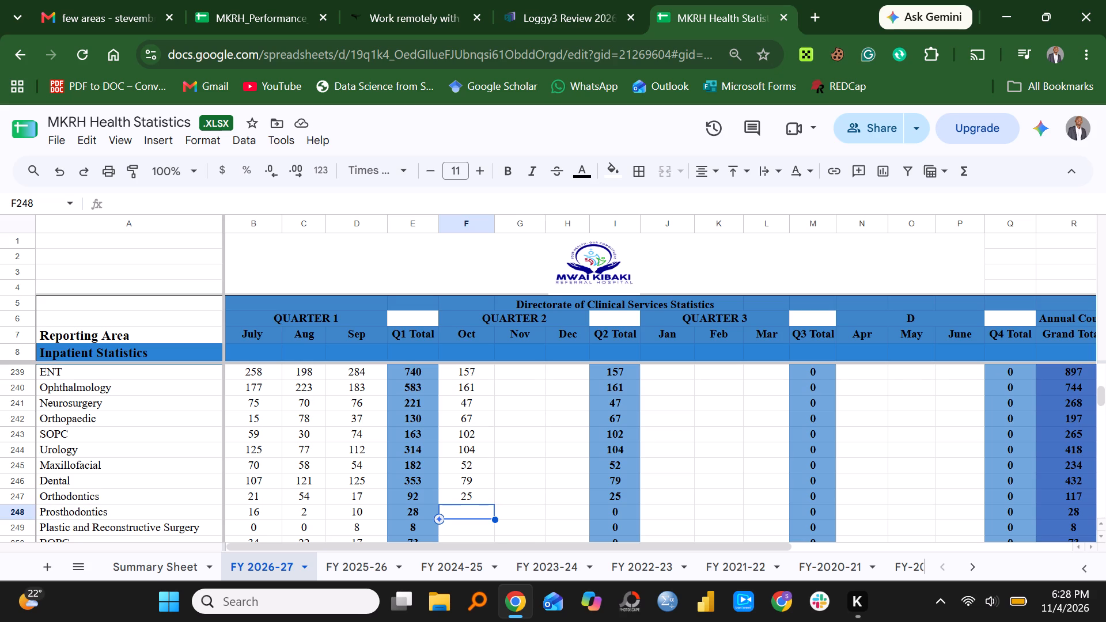
Enter October figures of 15 for BOPC, 160 for Gynaecology and 17 for Psychiatry, skipping Prosthodontics, Plastic and Reconstructive Surgery and High Risk.
{"action": "key", "text": "Down"}
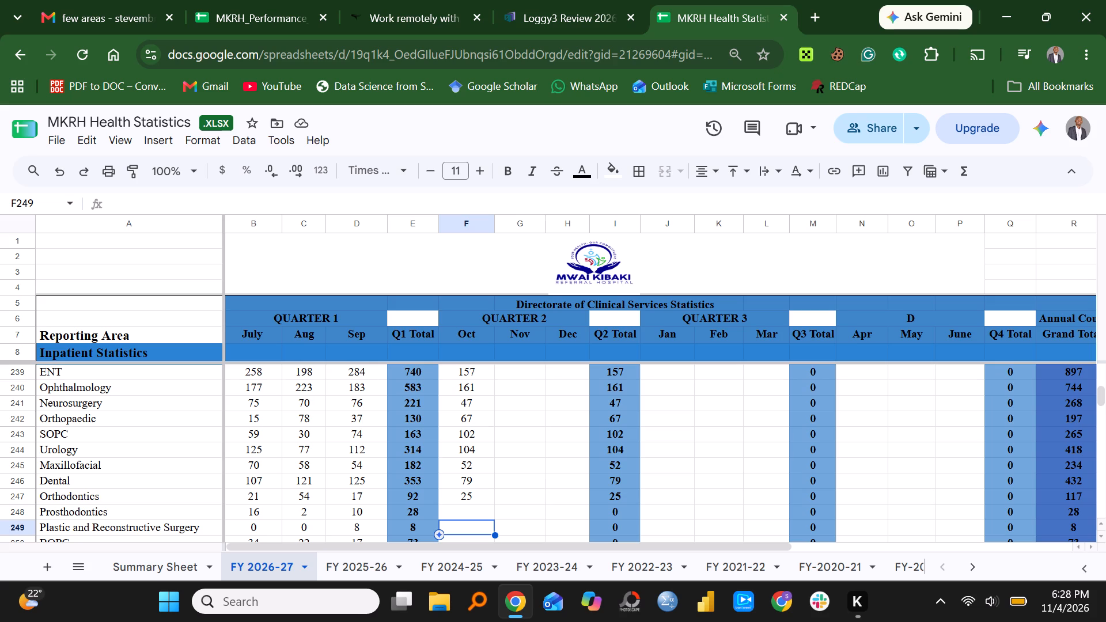
{"action": "key", "text": "Down"}
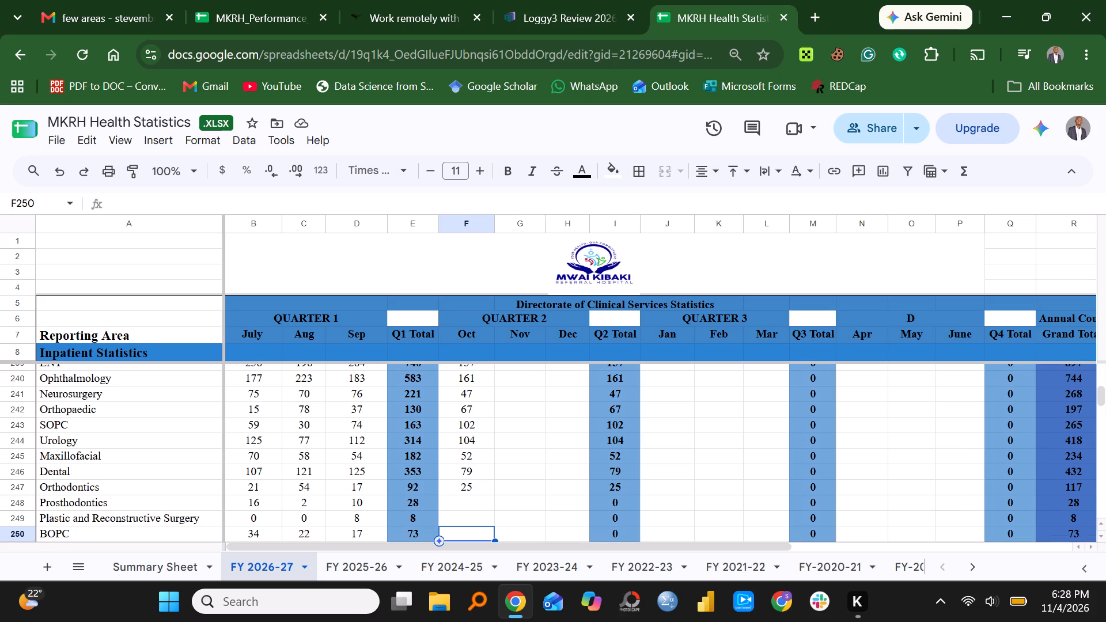
{"action": "type", "text": "15"}
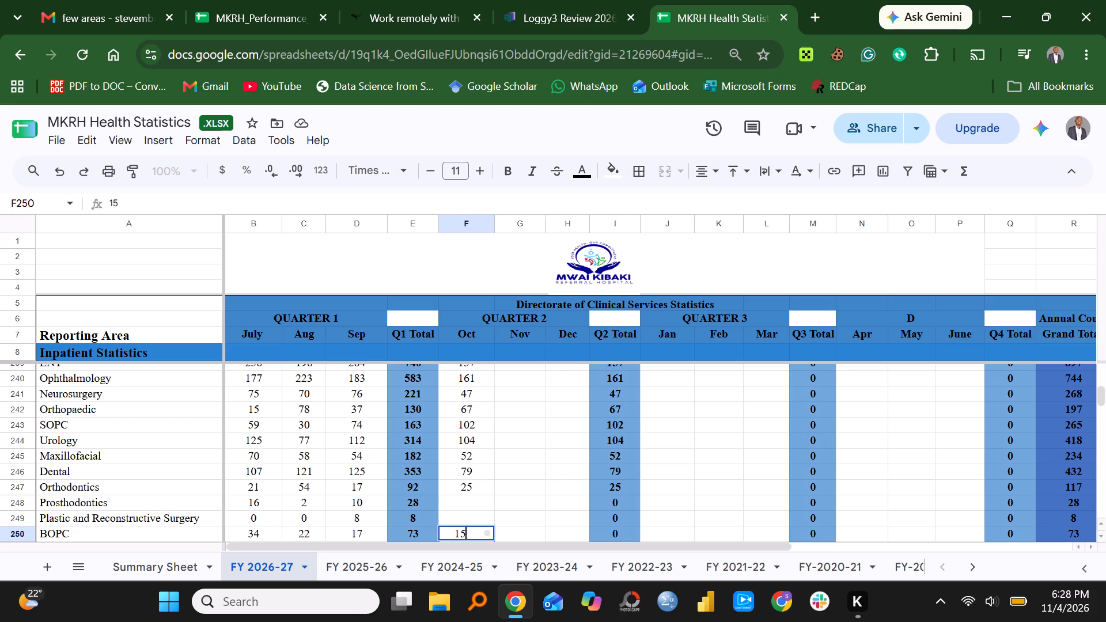
{"action": "key", "text": "Down"}
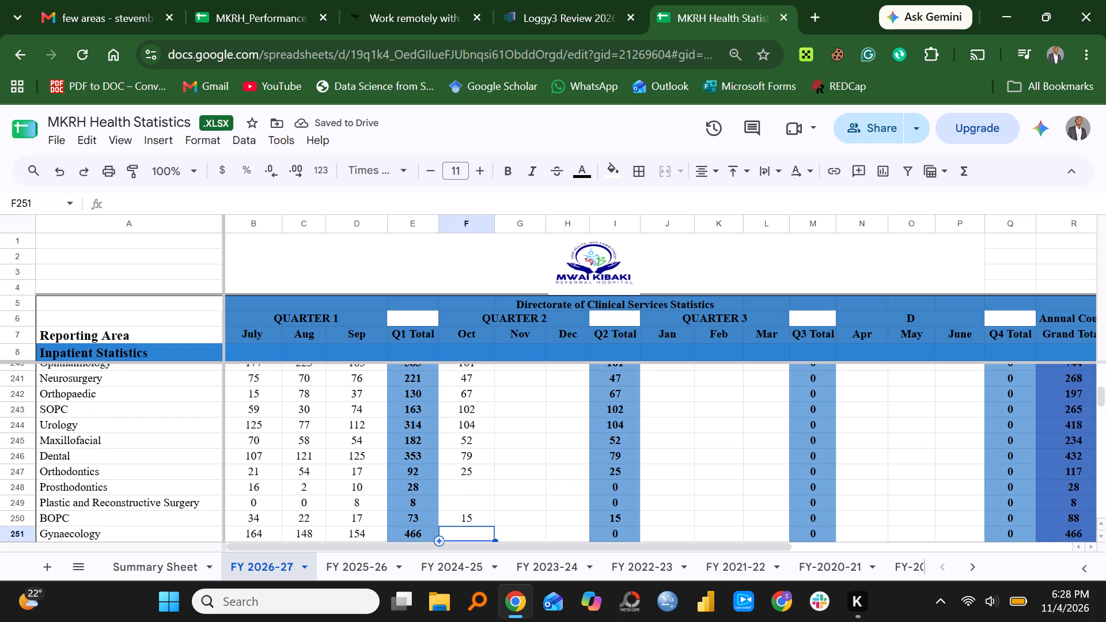
{"action": "key", "text": "1"}
{"action": "type", "text": "60"}
{"action": "key", "text": "Down"}
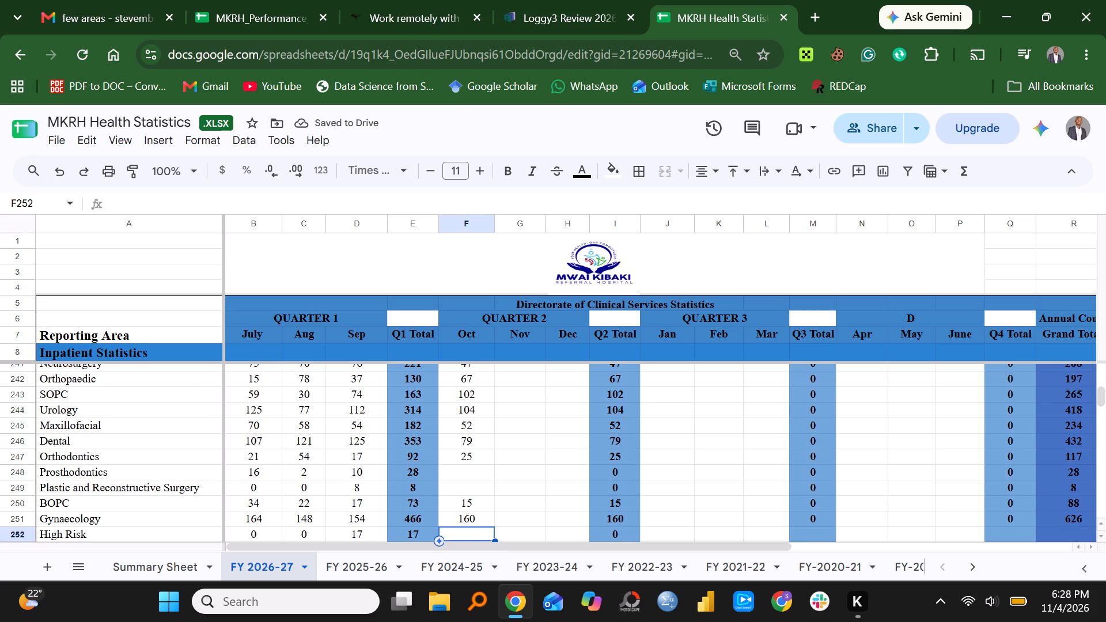
{"action": "key", "text": "Down"}
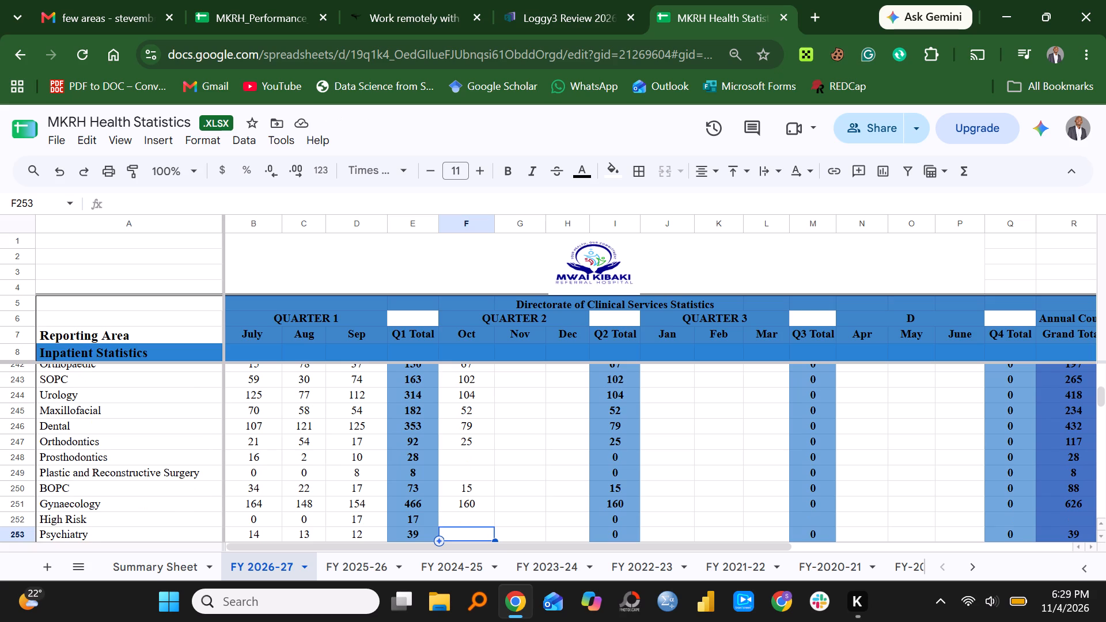
{"action": "type", "text": "17"}
{"action": "key", "text": "Down"}
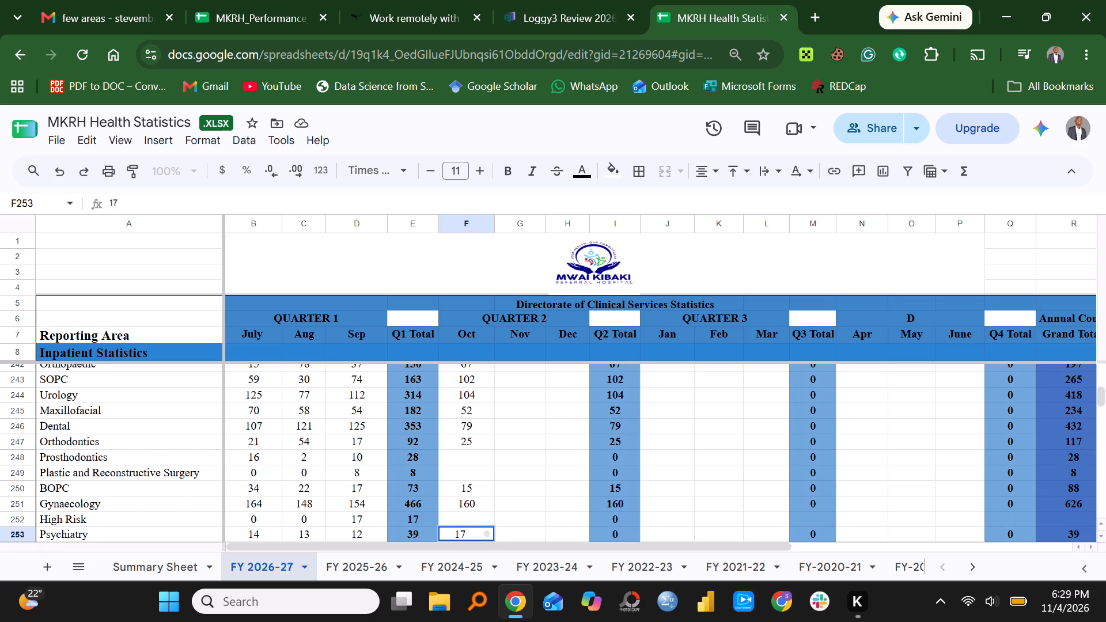
Enter the October figures for the dermatology clinics: Dermatology Adults 52 and Dermatology Paeds 22.
{"action": "key", "text": "Down"}
{"action": "key", "text": "Down"}
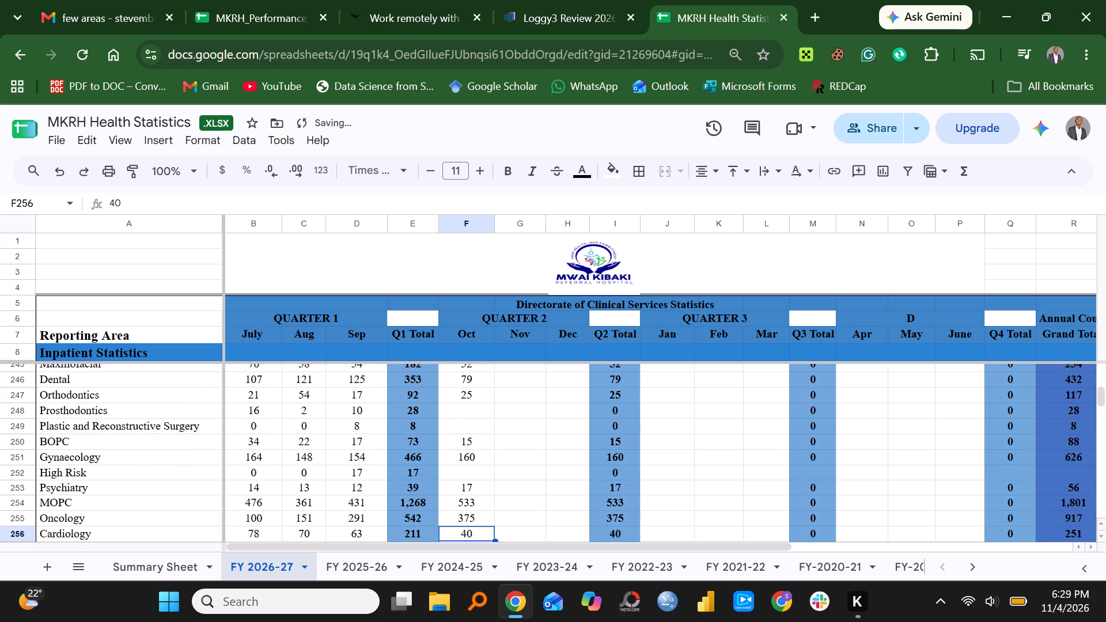
{"action": "key", "text": "Down"}
{"action": "key", "text": "Down"}
{"action": "key", "text": "Down"}
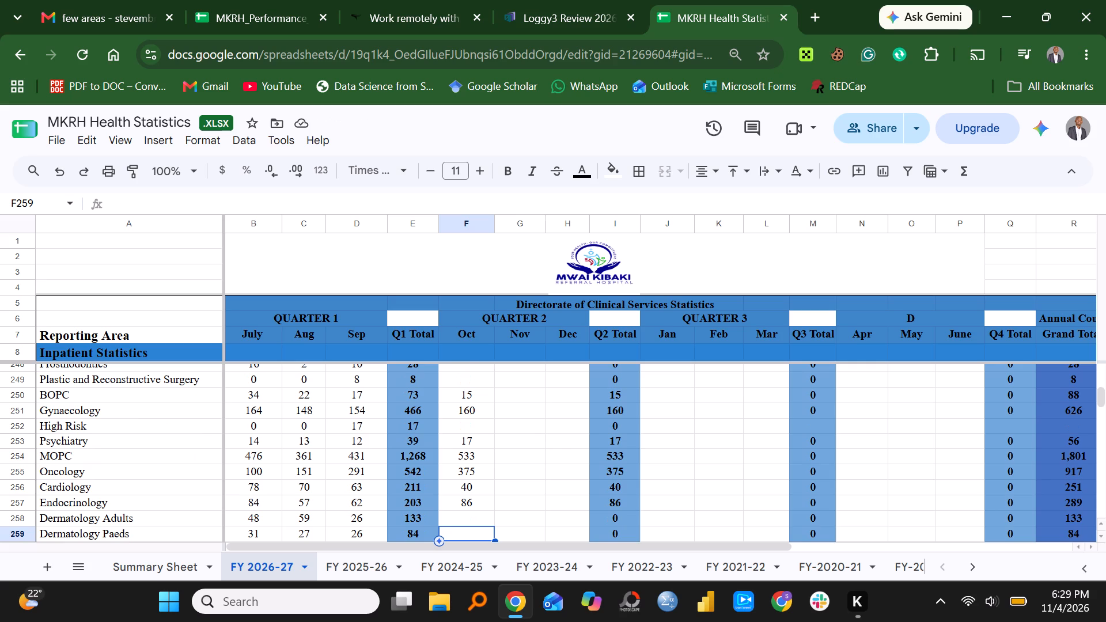
{"action": "key", "text": "Down"}
{"action": "key", "text": "Up"}
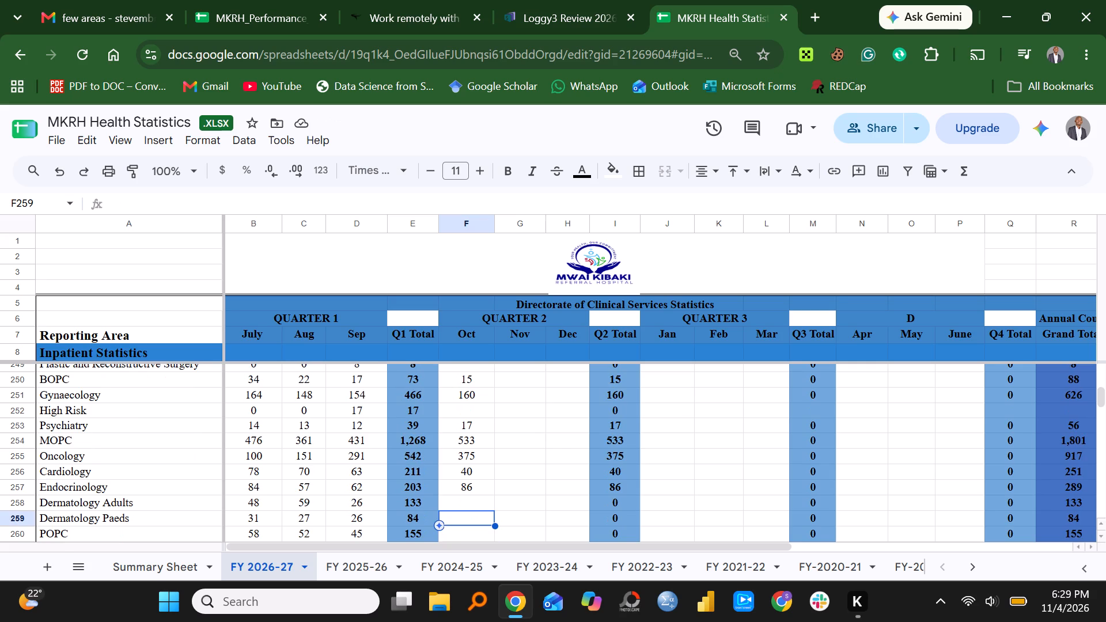
{"action": "key", "text": "Up"}
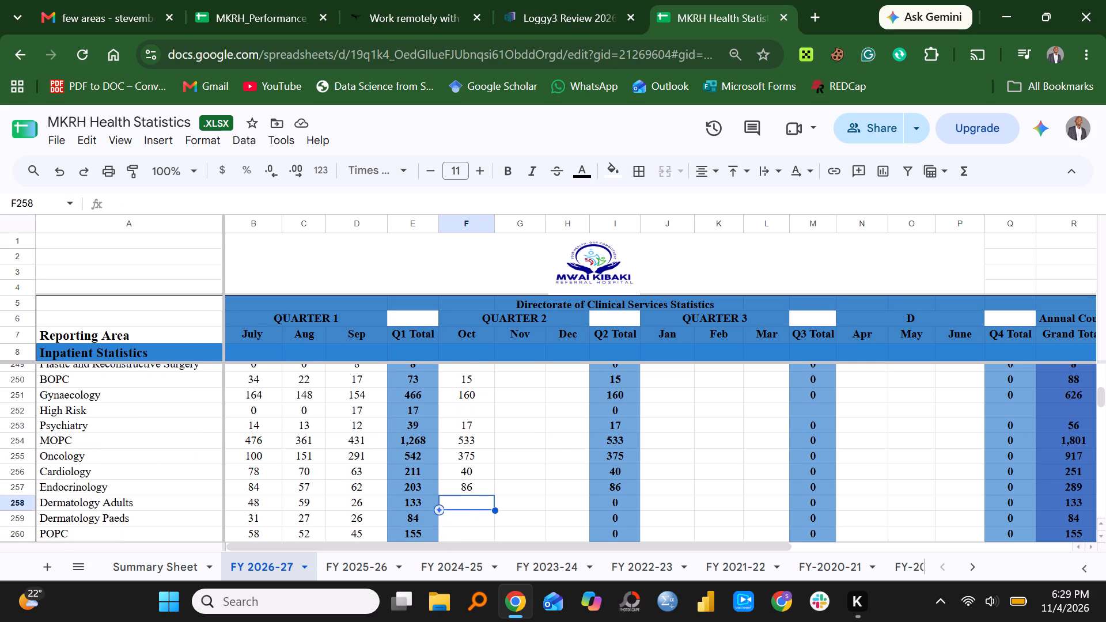
{"action": "type", "text": "52"}
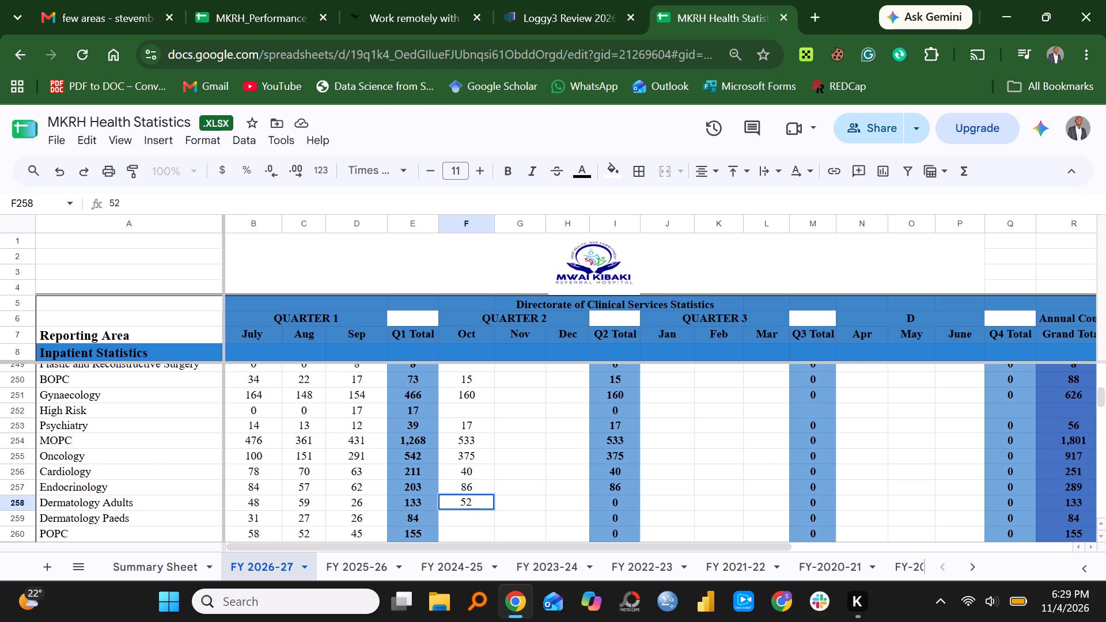
{"action": "key", "text": "Down"}
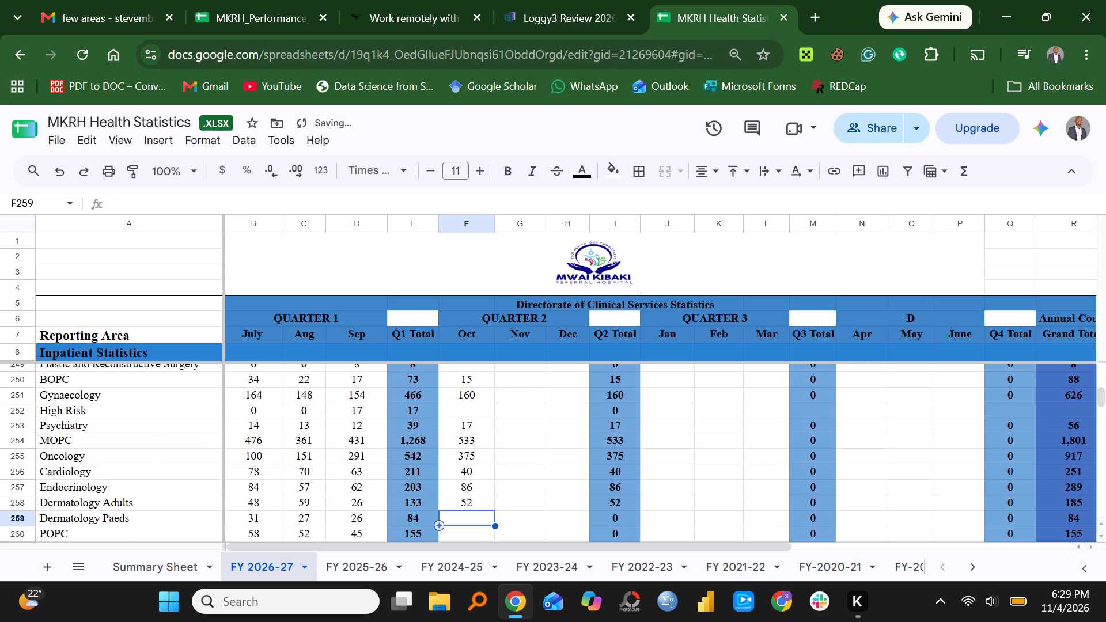
{"action": "type", "text": "22"}
{"action": "key", "text": "Down"}
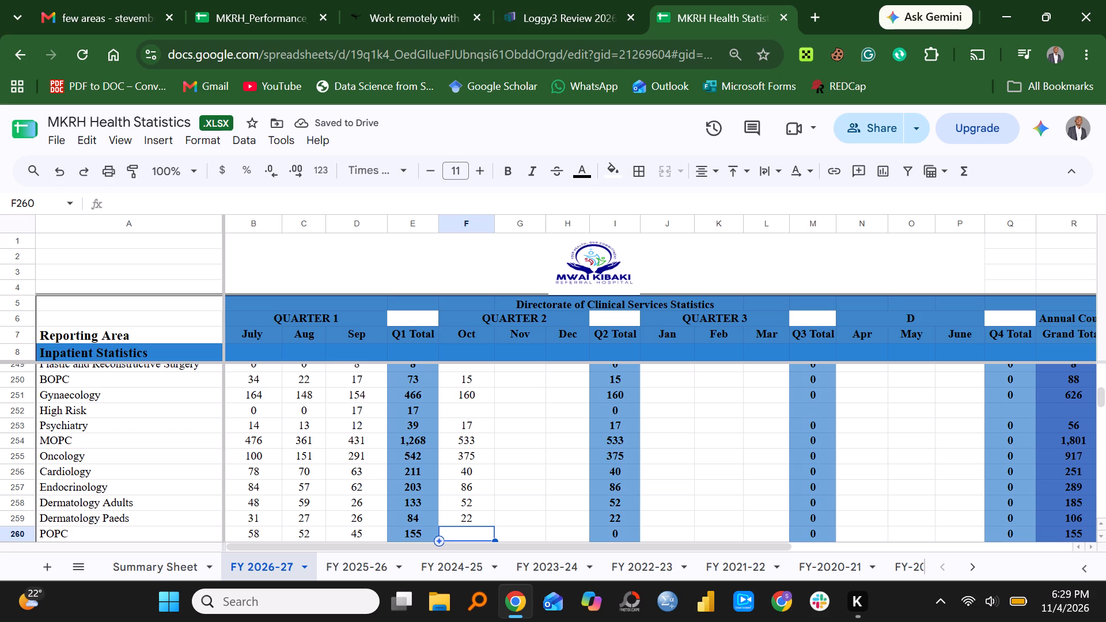
Enter the October figures 37 for NOPC and 74 for POPC.
{"action": "key", "text": "Down"}
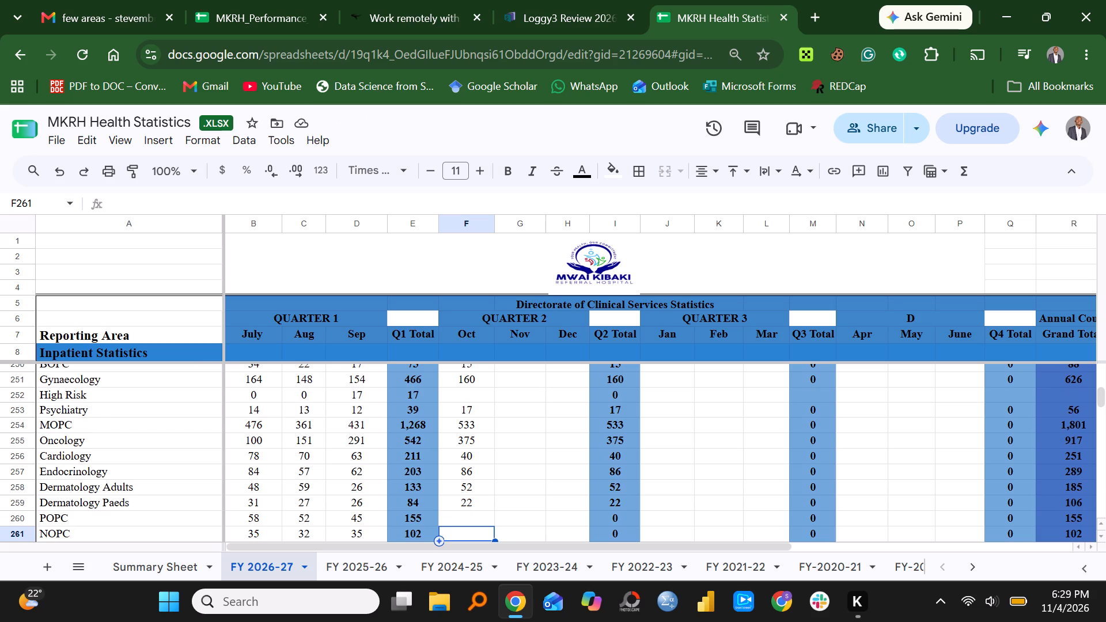
{"action": "type", "text": "37"}
{"action": "key", "text": "Up"}
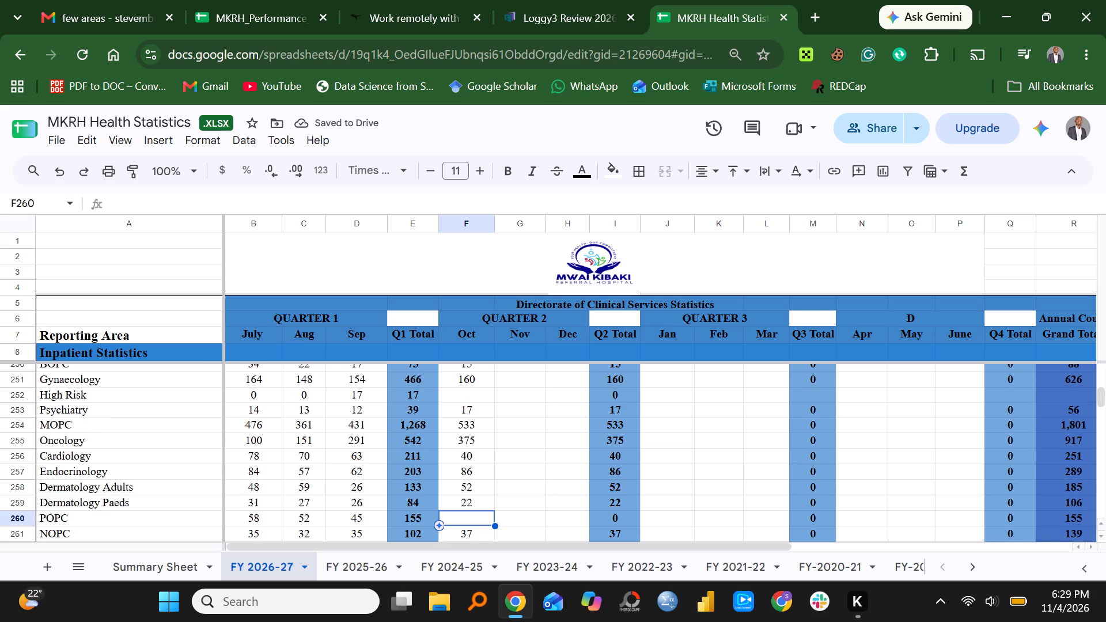
{"action": "key", "text": "7"}
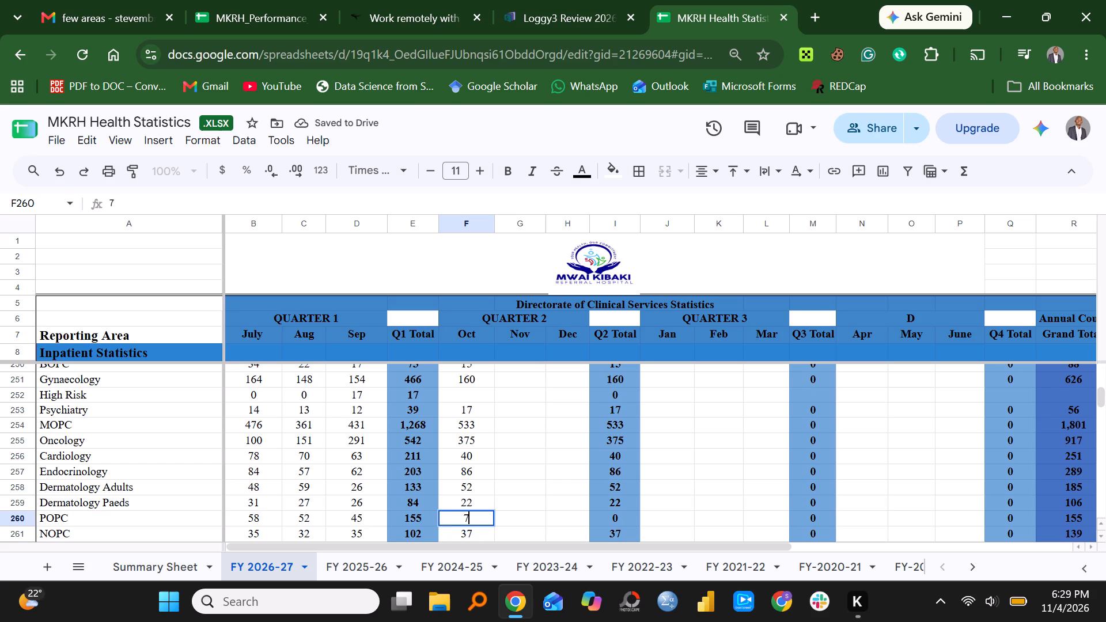
{"action": "key", "text": "4"}
{"action": "key", "text": "Return"}
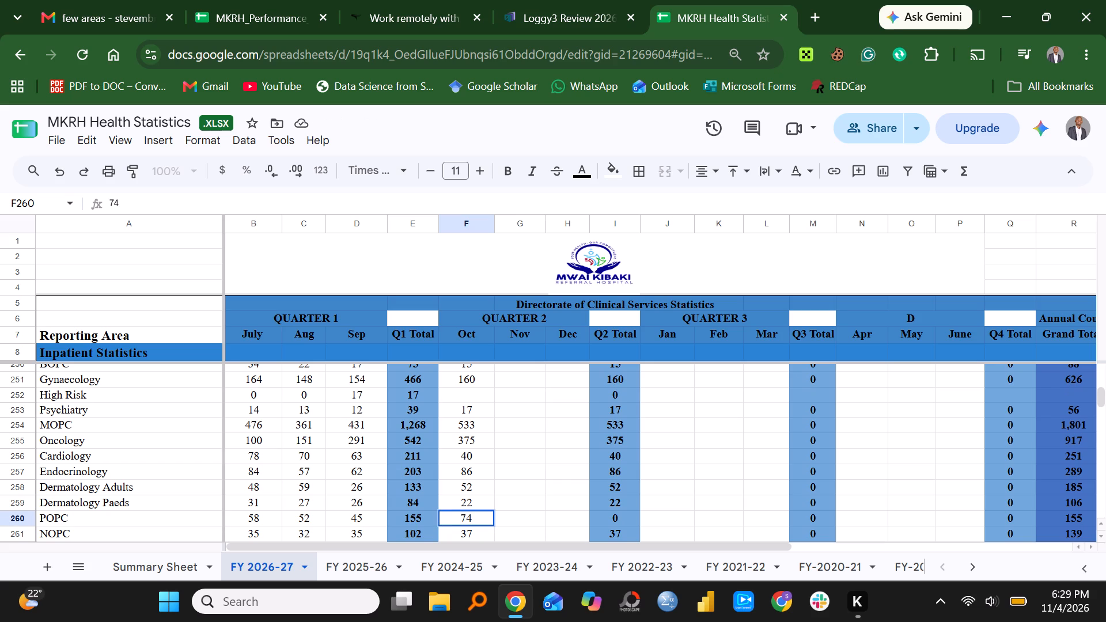
{"action": "key", "text": "Return"}
{"action": "key", "text": "Return"}
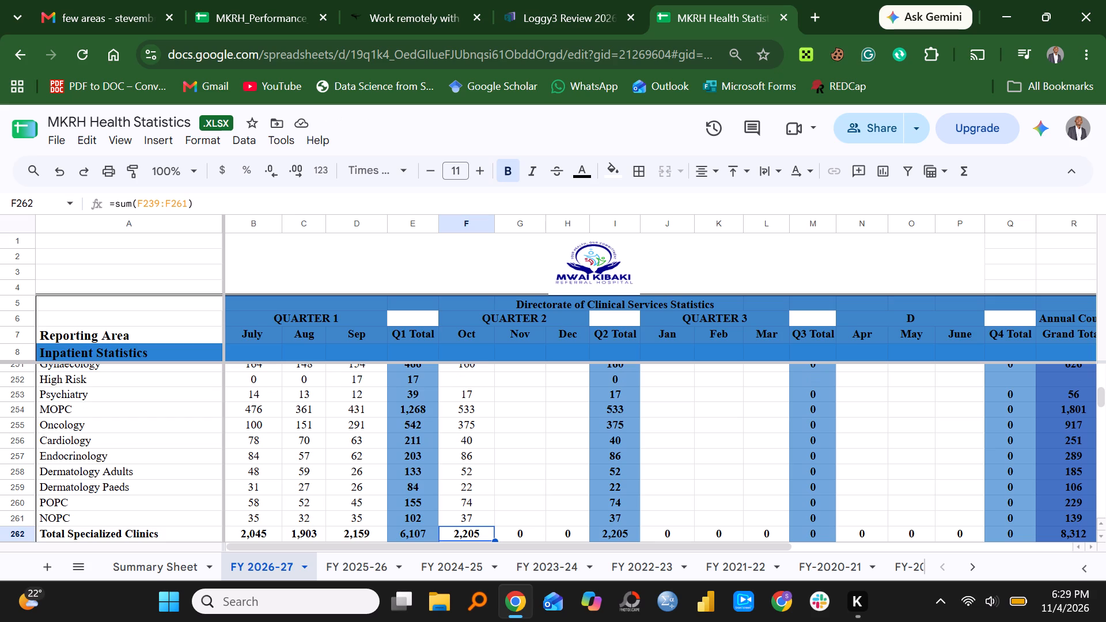
Review the October entries of the Specialized Clinics, from NOPC back up to the dental clinics and down past the section total.
{"action": "key", "text": "Up"}
{"action": "key", "text": "Up"}
{"action": "key", "text": "Up"}
{"action": "key", "text": "Up"}
{"action": "key", "text": "Up"}
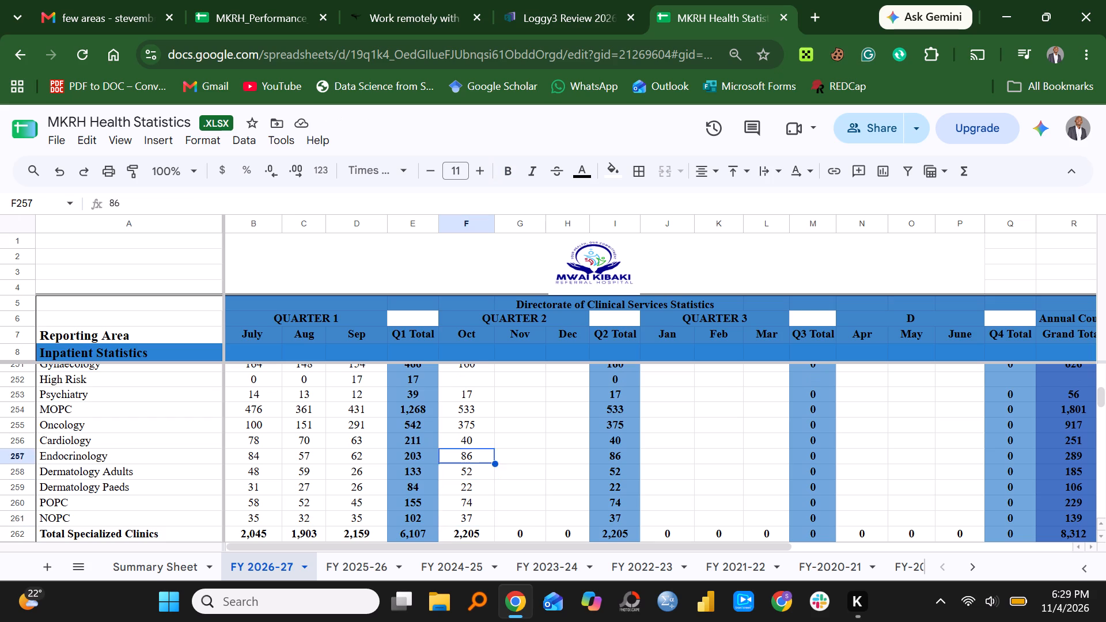
{"action": "key", "text": "Up"}
{"action": "key", "text": "Up"}
{"action": "key", "text": "Up"}
{"action": "key", "text": "Up"}
{"action": "key", "text": "Up"}
{"action": "key", "text": "Up"}
{"action": "key", "text": "Up"}
{"action": "key", "text": "Up"}
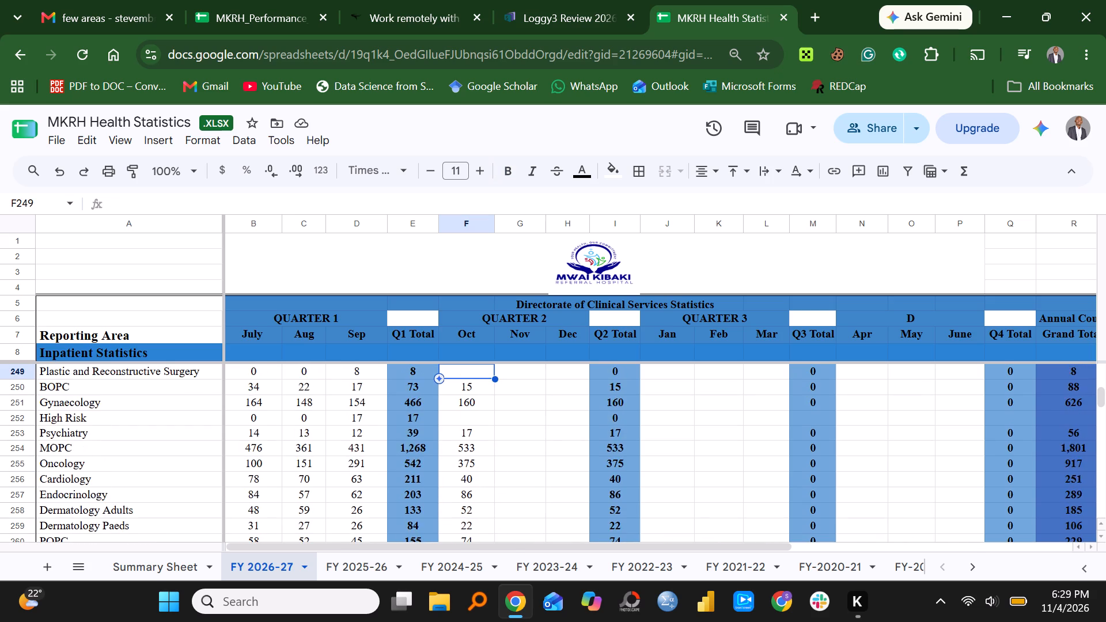
{"action": "key", "text": "Up"}
{"action": "key", "text": "Up"}
{"action": "key", "text": "Up"}
{"action": "key", "text": "Down"}
{"action": "key", "text": "Down"}
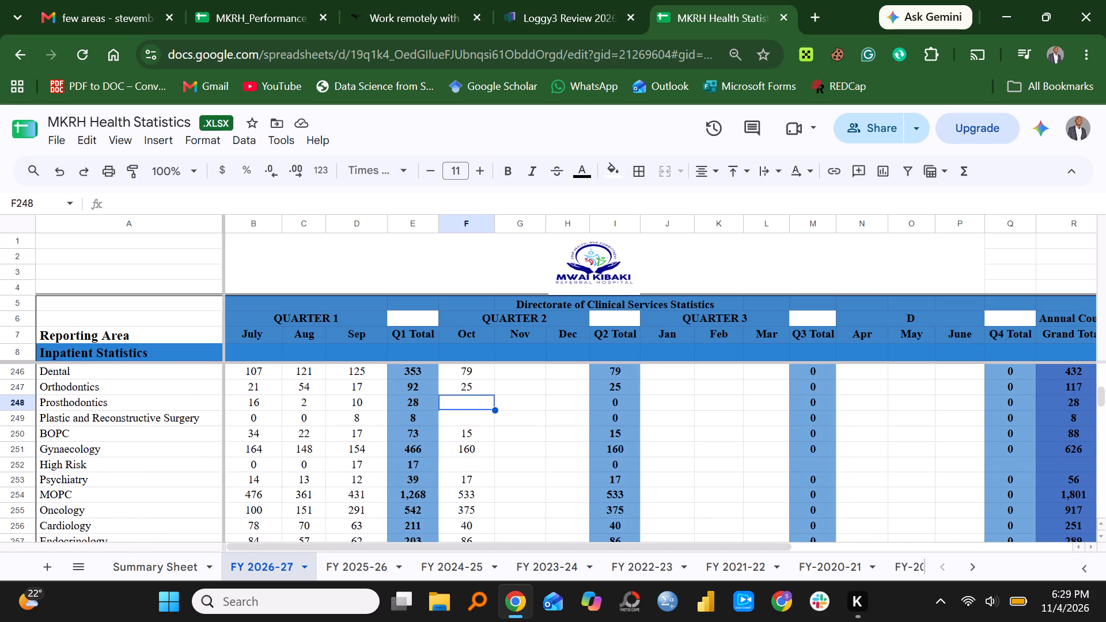
{"action": "key", "text": "Down"}
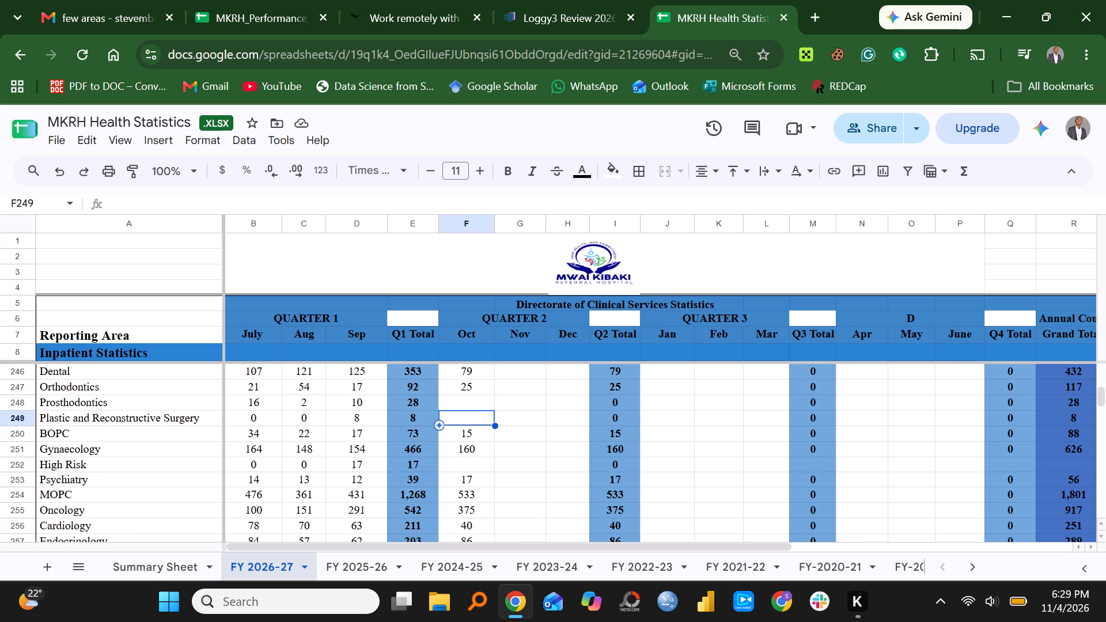
{"action": "key", "text": "Down"}
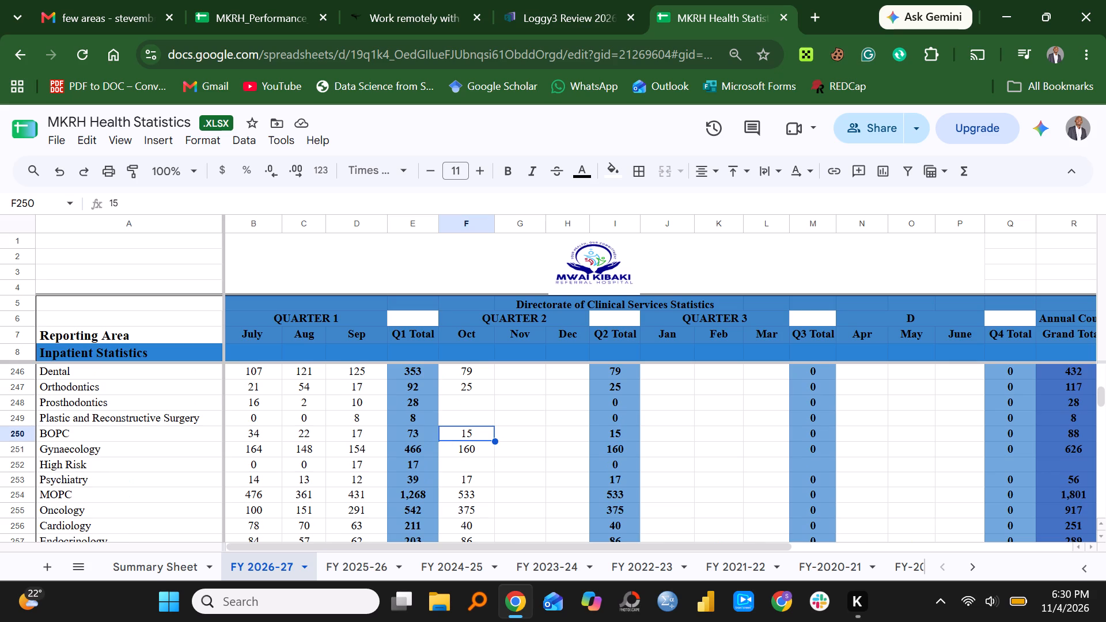
{"action": "key", "text": "Down"}
{"action": "key", "text": "Down"}
{"action": "key", "text": "Down"}
{"action": "key", "text": "Down"}
{"action": "key", "text": "Down"}
{"action": "key", "text": "Down"}
{"action": "key", "text": "Down"}
{"action": "key", "text": "Down"}
{"action": "key", "text": "Down"}
{"action": "key", "text": "Down"}
{"action": "key", "text": "Down"}
{"action": "key", "text": "Down"}
{"action": "key", "text": "Down"}
{"action": "key", "text": "Down"}
{"action": "key", "text": "Down"}
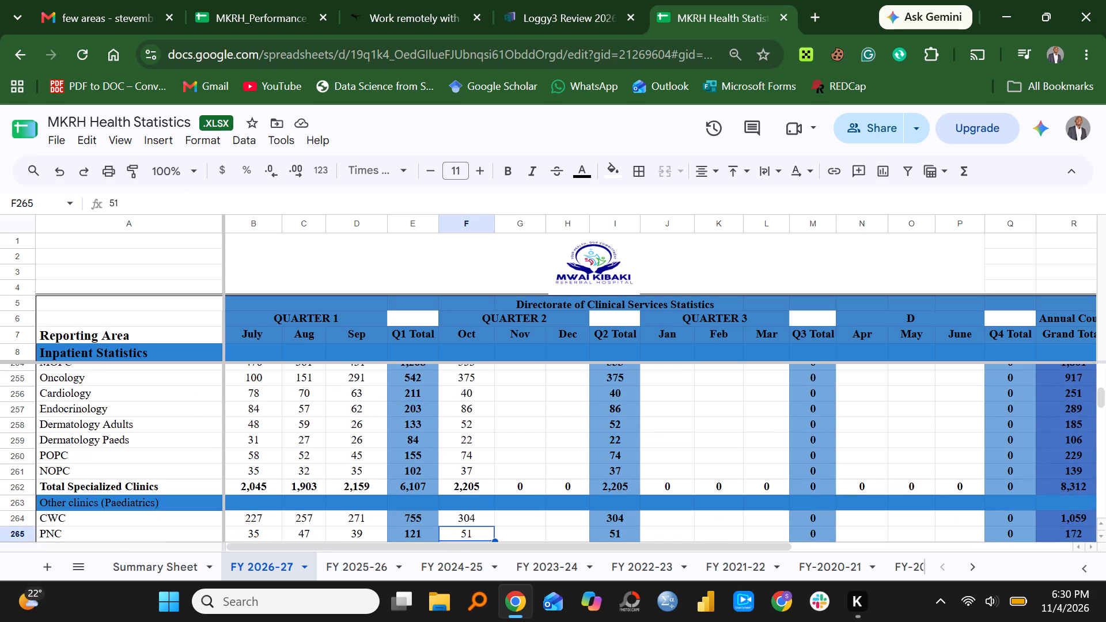
Insert a row directly above Total Specialized Clinics and label it Audiology.
{"action": "left_click", "coordinate": [24, 487]}
{"action": "right_click", "coordinate": [24, 487]}
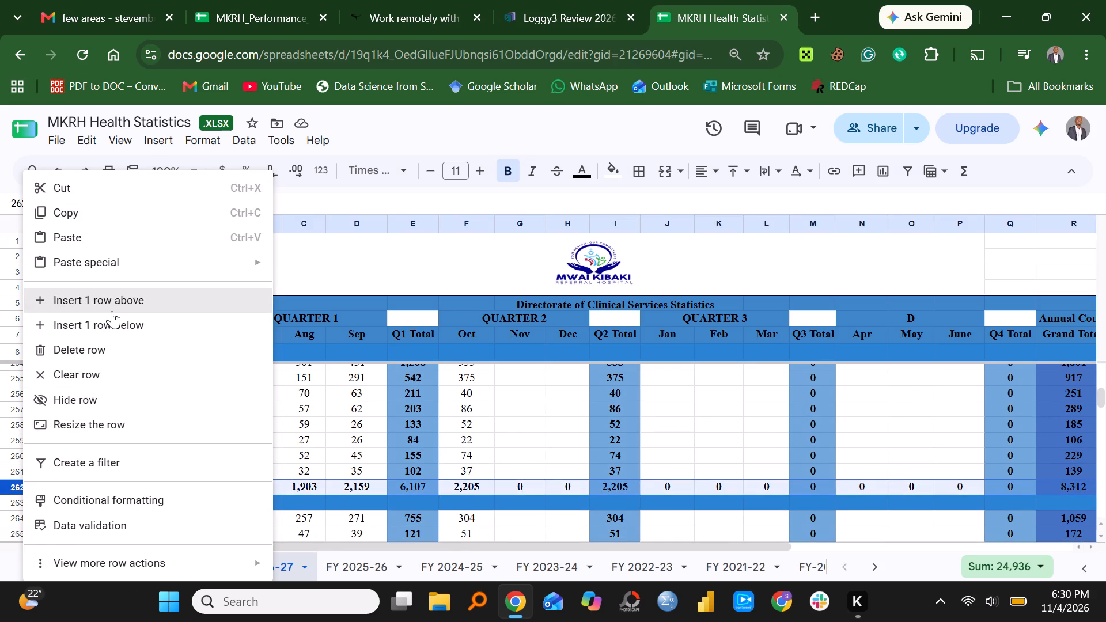
{"action": "left_click", "coordinate": [112, 311]}
{"action": "left_click", "coordinate": [47, 485]}
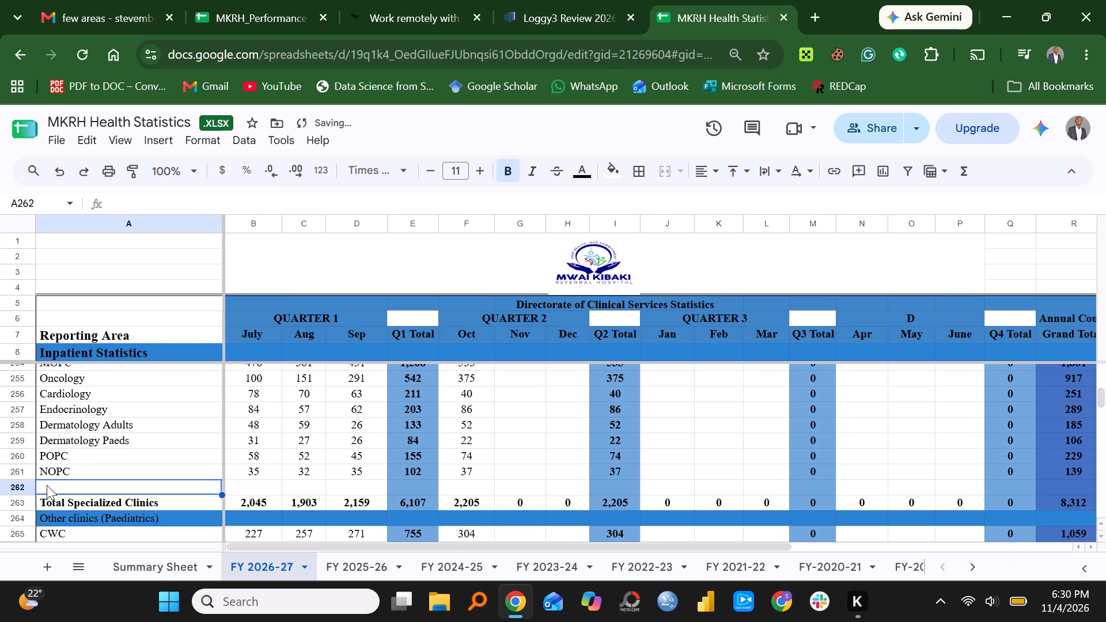
{"action": "type", "text": "Audiology"}
{"action": "key", "text": "Right"}
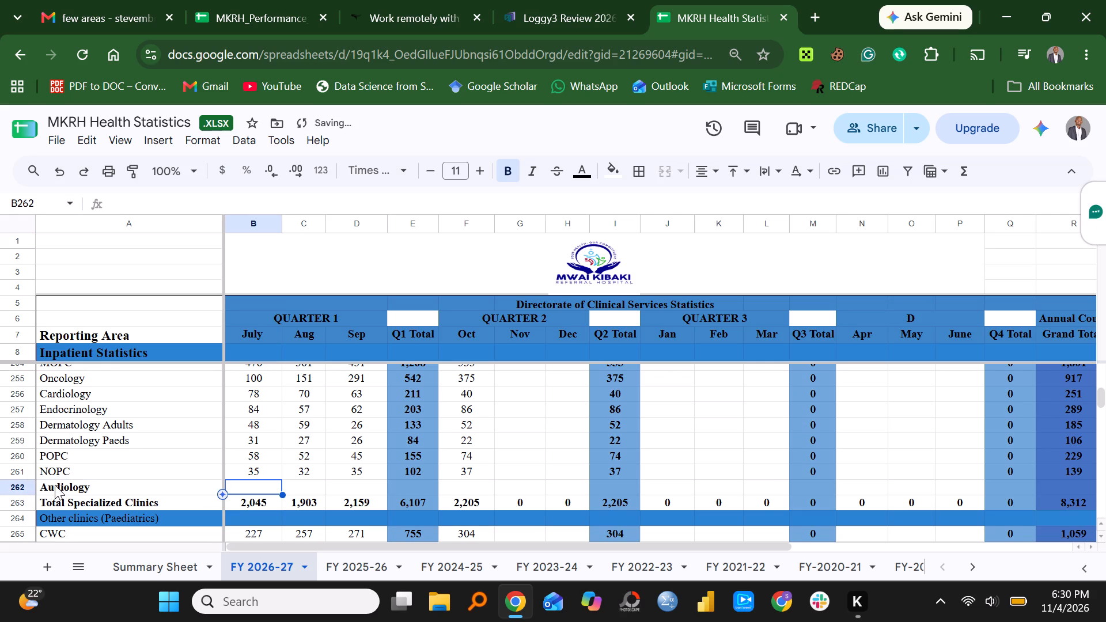
Remove the bold formatting from the entire Audiology row.
{"action": "left_click", "coordinate": [25, 487]}
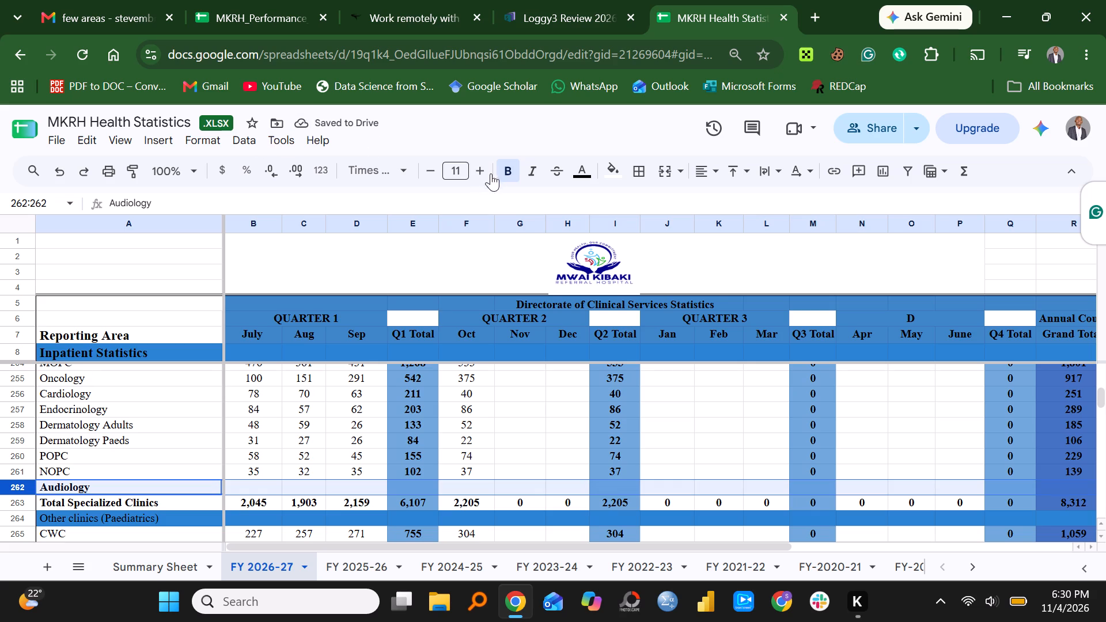
{"action": "left_click", "coordinate": [503, 175]}
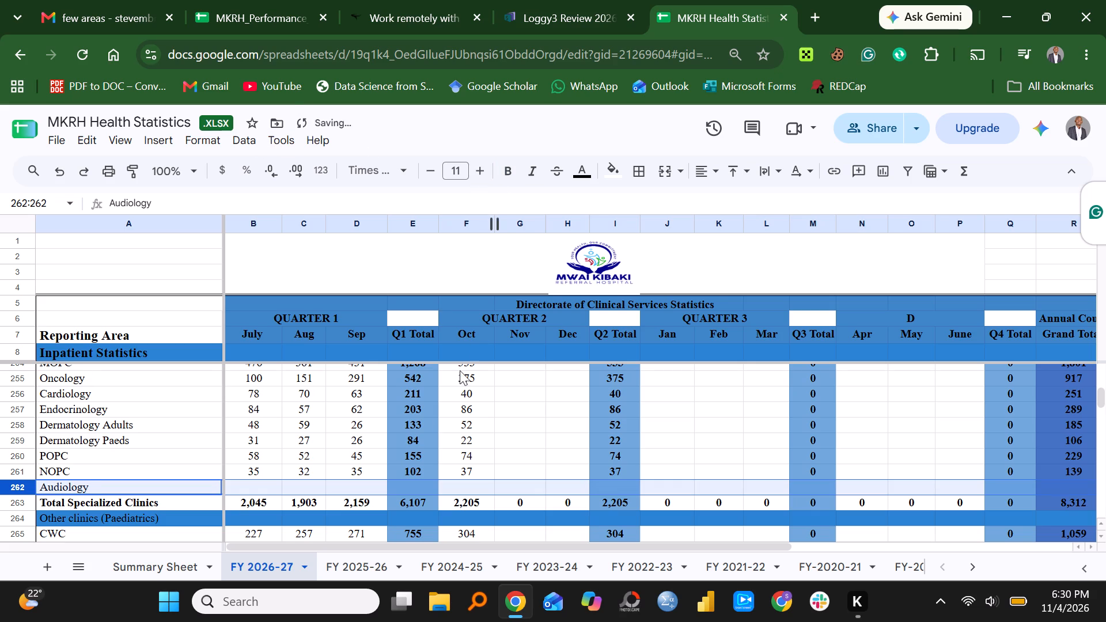
Enter 4 as the October figure for Audiology.
{"action": "left_click", "coordinate": [418, 469]}
{"action": "left_click", "coordinate": [463, 486]}
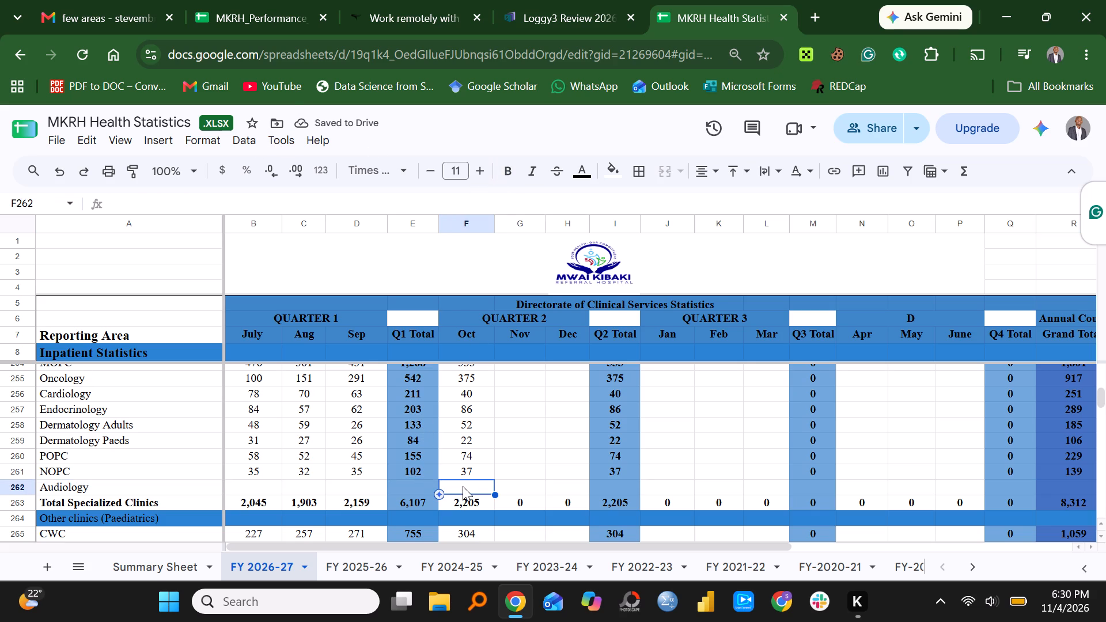
{"action": "key", "text": "4"}
{"action": "key", "text": "Return"}
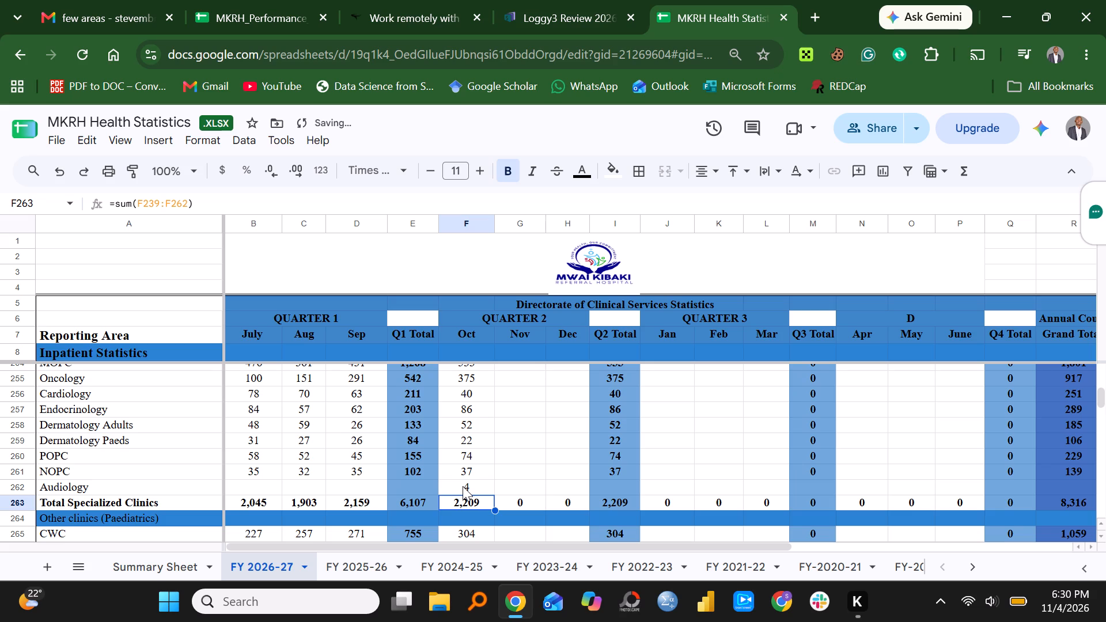
Fill the Q2 Total formula from the NOPC row down into the Audiology row.
{"action": "left_click", "coordinate": [624, 468]}
{"action": "left_click_drag", "start_coordinate": [642, 478], "coordinate": [641, 484]}
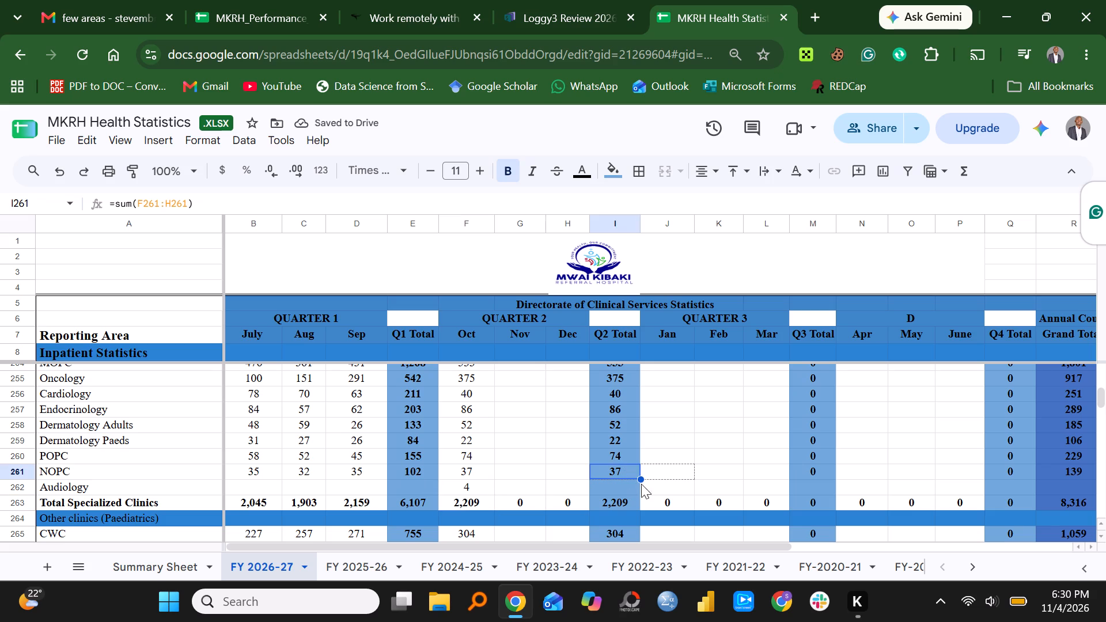
{"action": "left_click_drag", "start_coordinate": [641, 484], "coordinate": [639, 490]}
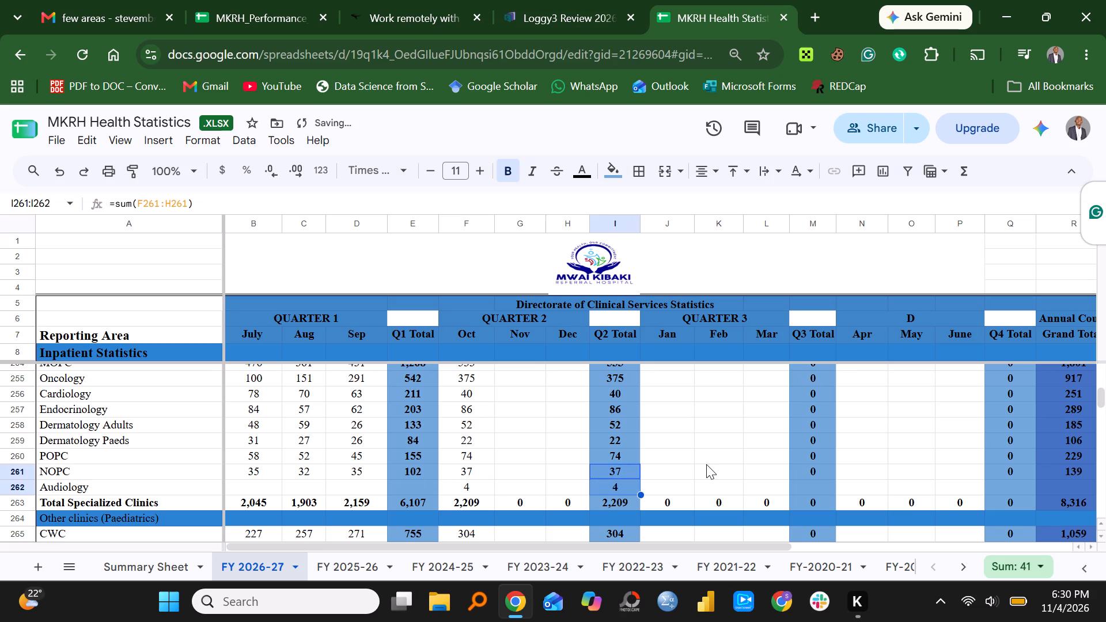
{"action": "left_click", "coordinate": [706, 464]}
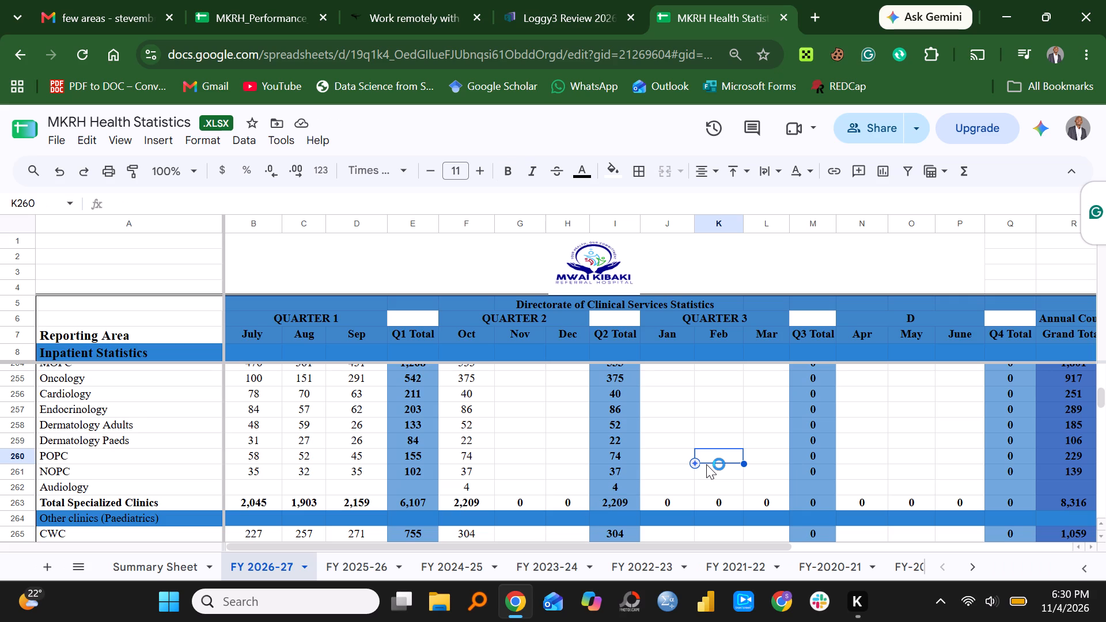
Under X-Ray Services in Radiology Services, enter the October figures: Skull 1, PNS 12 and Abdominal 20.
{"action": "key", "text": "Left"}
{"action": "key", "text": "Down"}
{"action": "key", "text": "Left"}
{"action": "key", "text": "Left"}
{"action": "key", "text": "Left"}
{"action": "key", "text": "Left"}
{"action": "key", "text": "Left"}
{"action": "key", "text": "Left"}
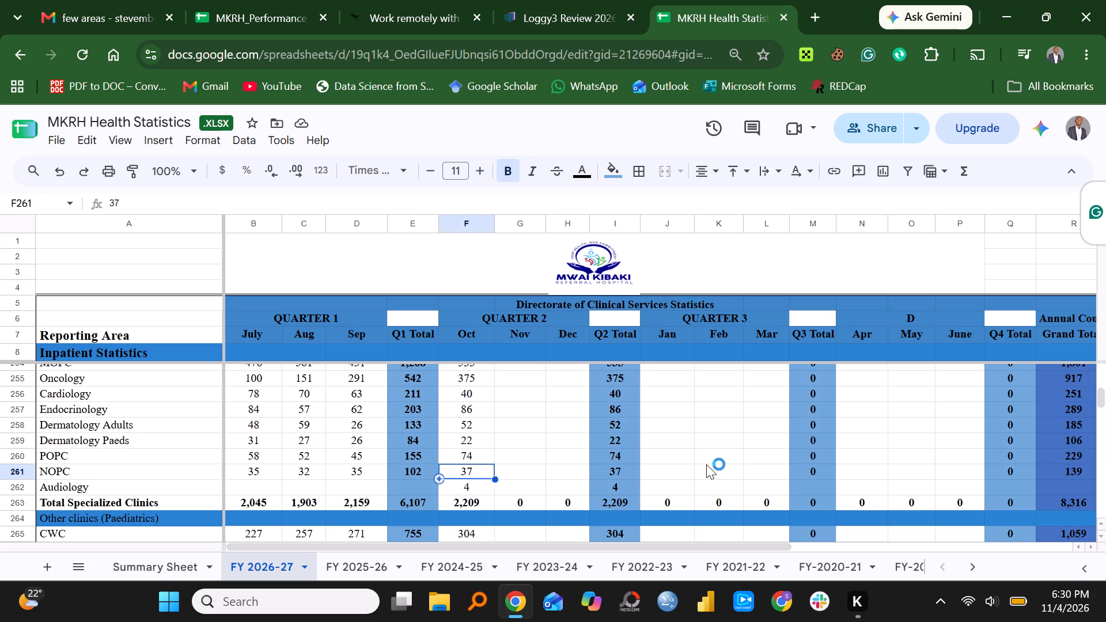
{"action": "key", "text": "Down"}
{"action": "key", "text": "Down"}
{"action": "key", "text": "Down"}
{"action": "key", "text": "Down"}
{"action": "key", "text": "Down"}
{"action": "key", "text": "Down"}
{"action": "key", "text": "Down"}
{"action": "key", "text": "Down"}
{"action": "key", "text": "Down"}
{"action": "key", "text": "Down"}
{"action": "key", "text": "Down"}
{"action": "key", "text": "Down"}
{"action": "key", "text": "Down"}
{"action": "key", "text": "Down"}
{"action": "key", "text": "Down"}
{"action": "key", "text": "Down"}
{"action": "key", "text": "Down"}
{"action": "key", "text": "Down"}
{"action": "key", "text": "Down"}
{"action": "key", "text": "Down"}
{"action": "key", "text": "Down"}
{"action": "key", "text": "Down"}
{"action": "key", "text": "Down"}
{"action": "key", "text": "Down"}
{"action": "key", "text": "Down"}
{"action": "key", "text": "Down"}
{"action": "key", "text": "Down"}
{"action": "key", "text": "Down"}
{"action": "key", "text": "Down"}
{"action": "key", "text": "Down"}
{"action": "key", "text": "Down"}
{"action": "key", "text": "Down"}
{"action": "key", "text": "Down"}
{"action": "key", "text": "Down"}
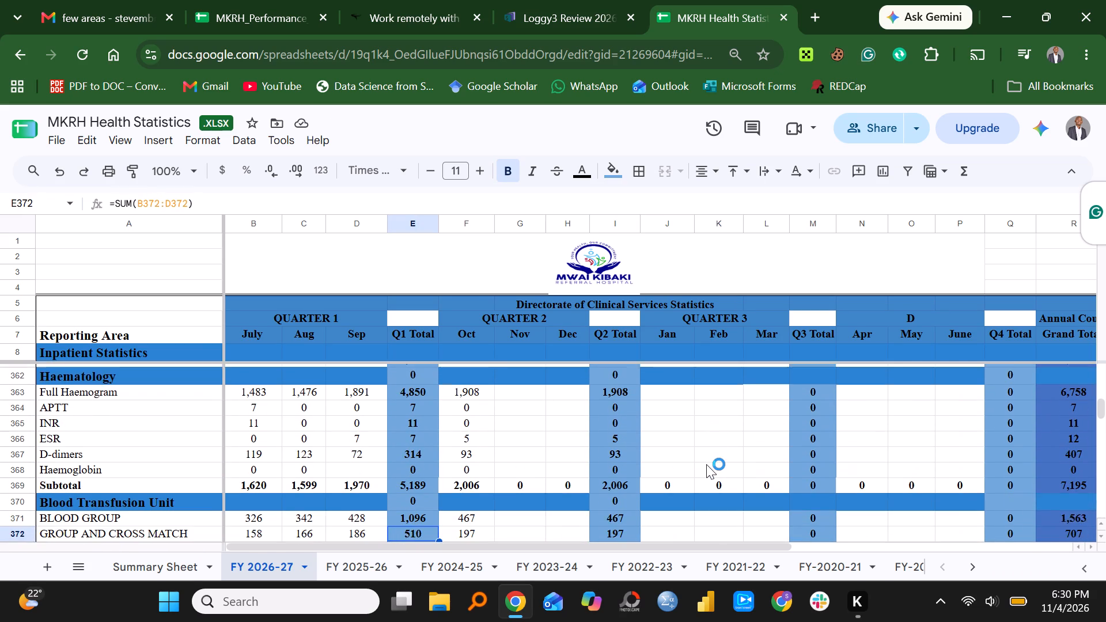
{"action": "key", "text": "Down"}
{"action": "key", "text": "Down"}
{"action": "key", "text": "Down"}
{"action": "key", "text": "Down"}
{"action": "key", "text": "Down"}
{"action": "key", "text": "Down"}
{"action": "key", "text": "Down"}
{"action": "key", "text": "Down"}
{"action": "key", "text": "Down"}
{"action": "key", "text": "Down"}
{"action": "key", "text": "Down"}
{"action": "key", "text": "Down"}
{"action": "key", "text": "Down"}
{"action": "key", "text": "Down"}
{"action": "key", "text": "Down"}
{"action": "key", "text": "Down"}
{"action": "key", "text": "Down"}
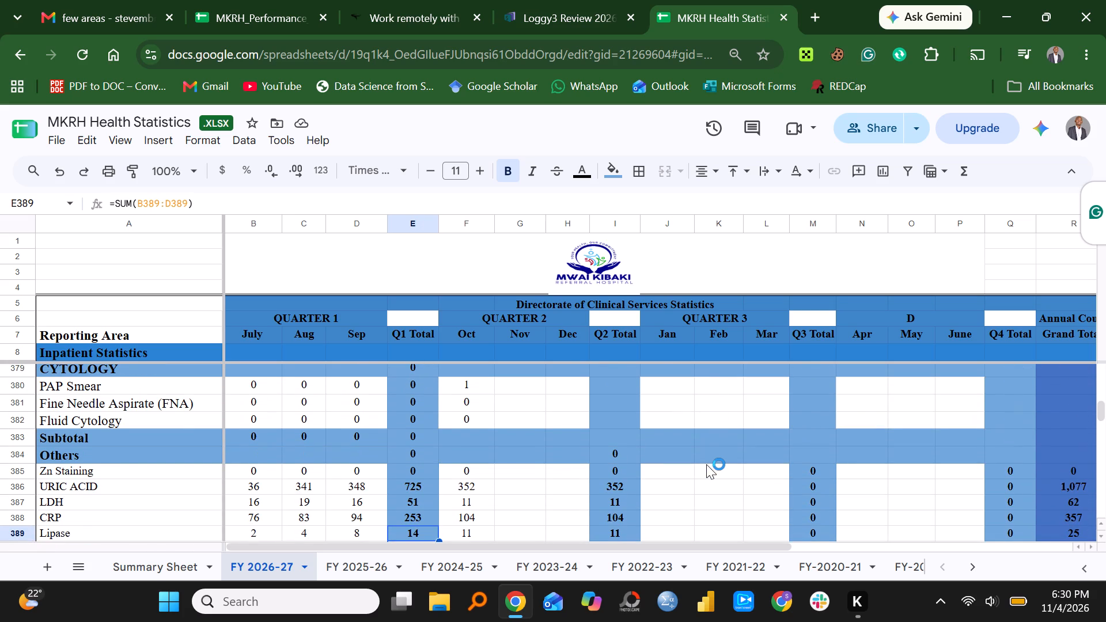
{"action": "key", "text": "Up"}
{"action": "key", "text": "Down"}
{"action": "key", "text": "Down"}
{"action": "key", "text": "Down"}
{"action": "key", "text": "Down"}
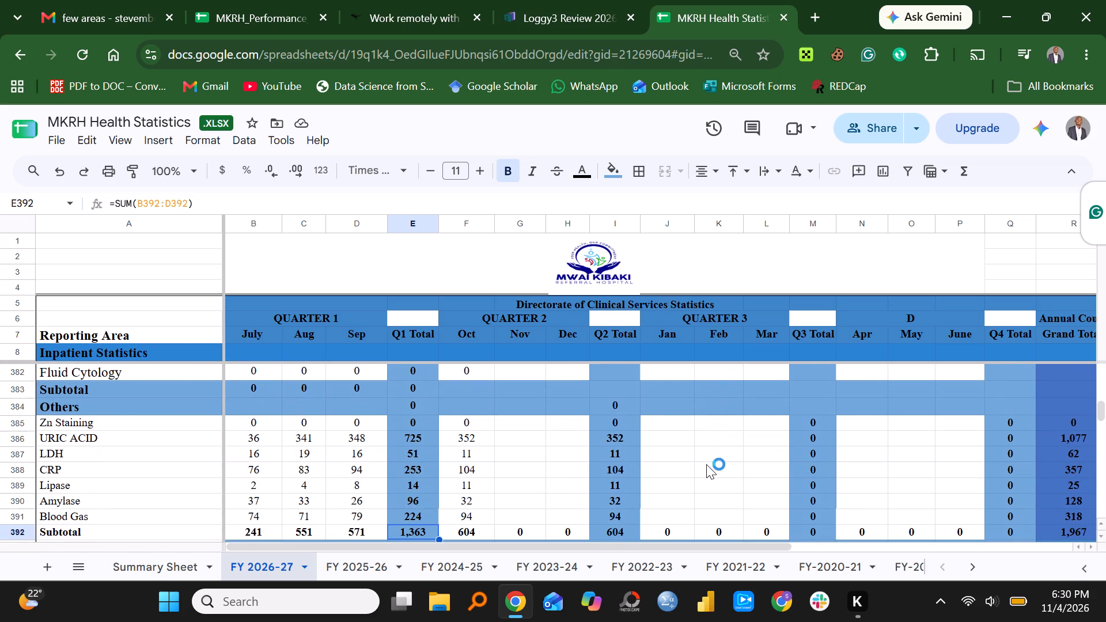
{"action": "key", "text": "Down"}
{"action": "key", "text": "Down"}
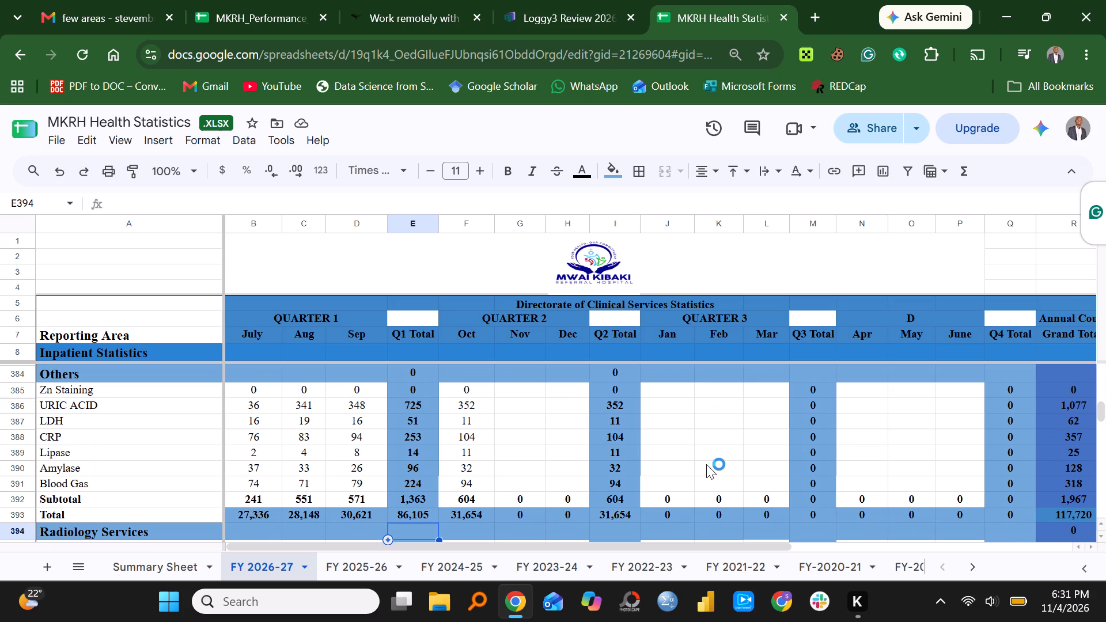
{"action": "key", "text": "Down"}
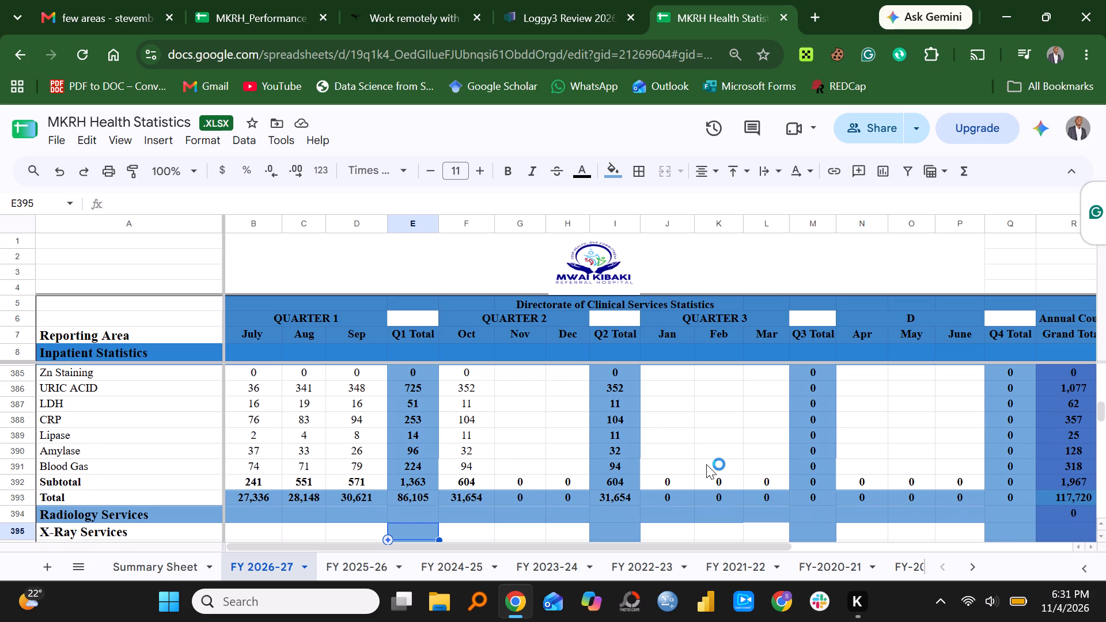
{"action": "key", "text": "Right"}
{"action": "key", "text": "Down"}
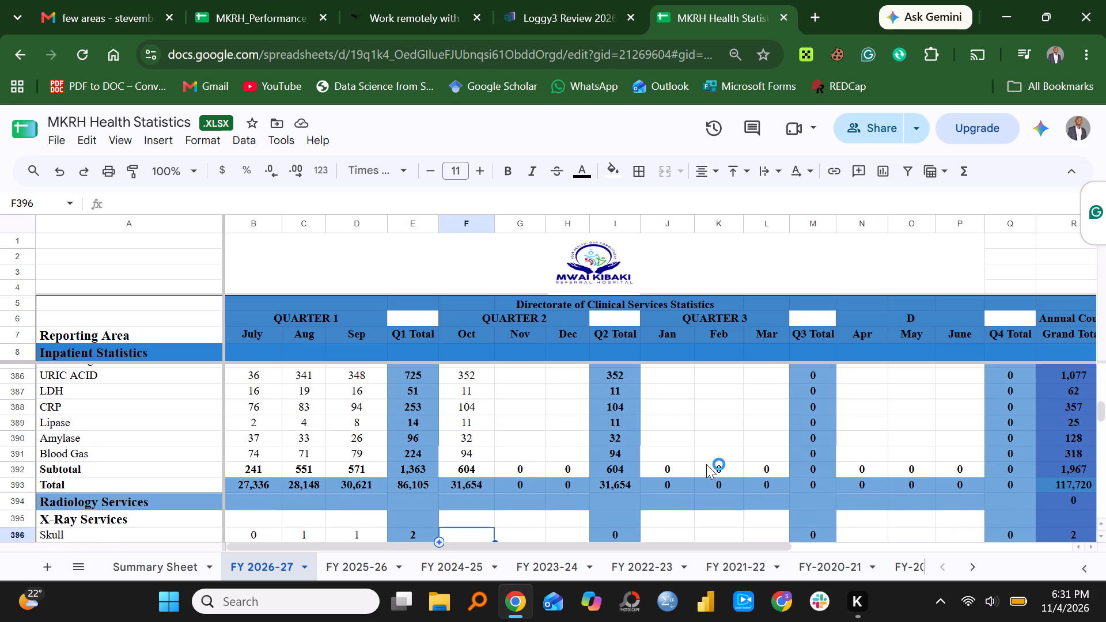
{"action": "key", "text": "1"}
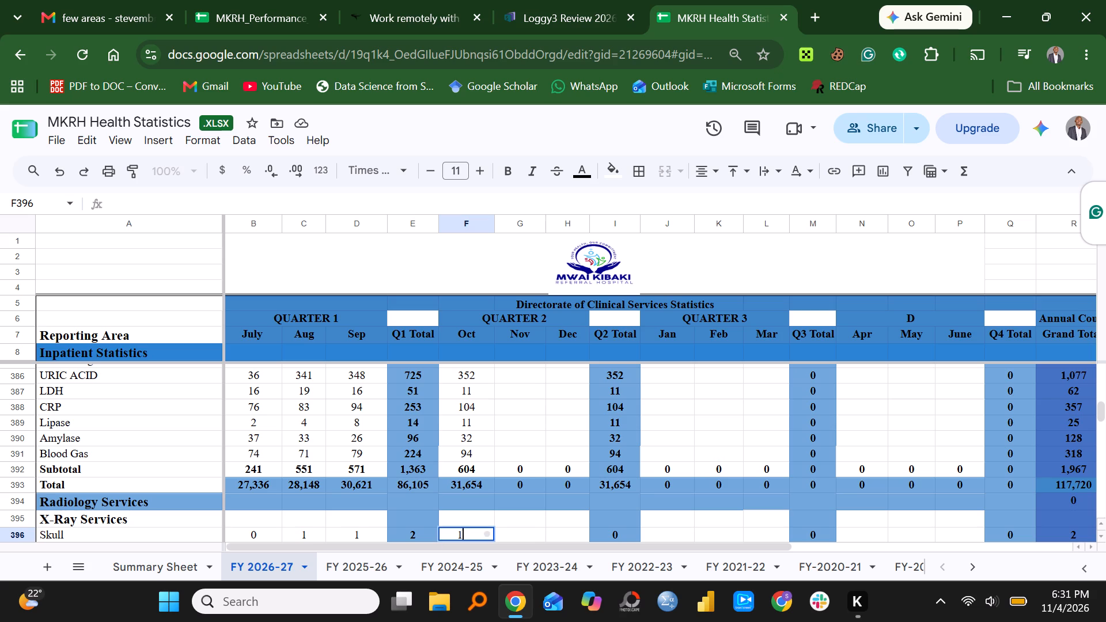
{"action": "key", "text": "Down"}
{"action": "type", "text": "12"}
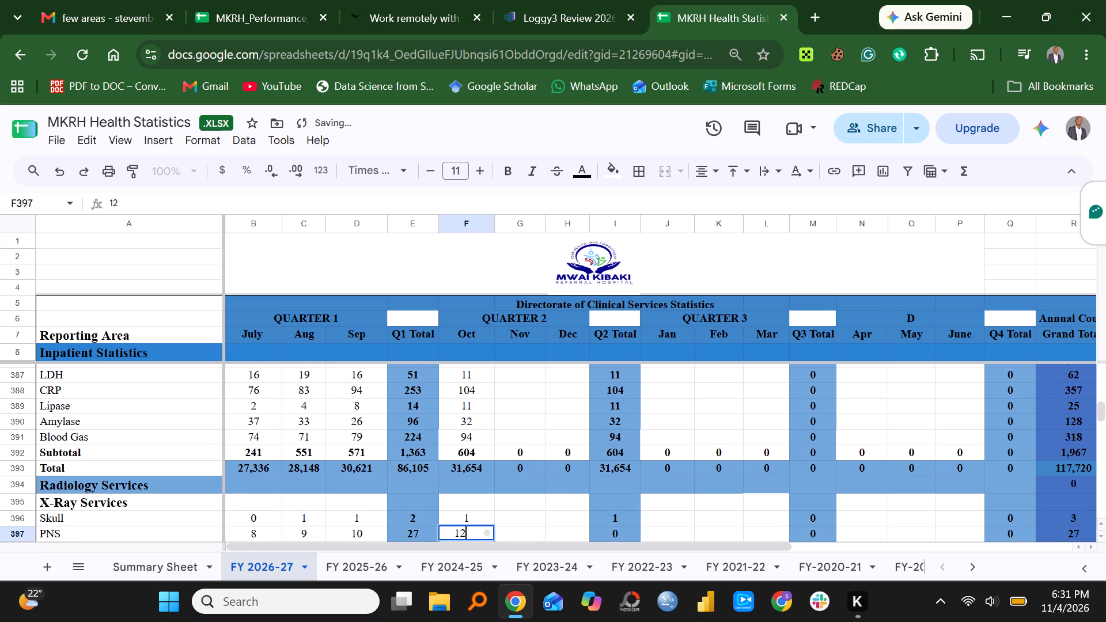
{"action": "key", "text": "Down"}
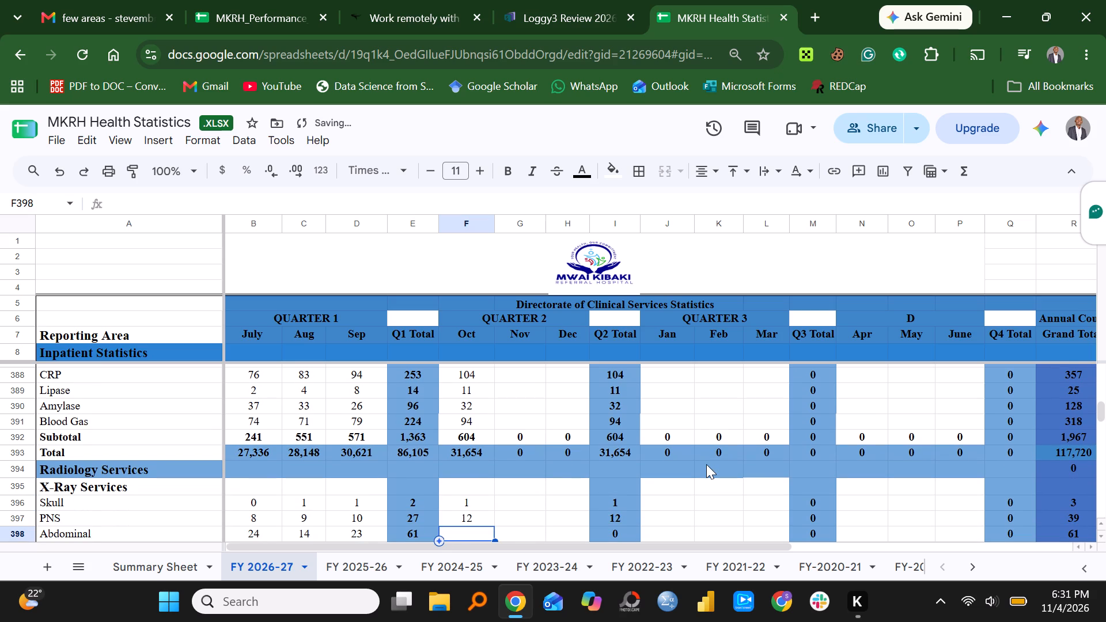
{"action": "key", "text": "2"}
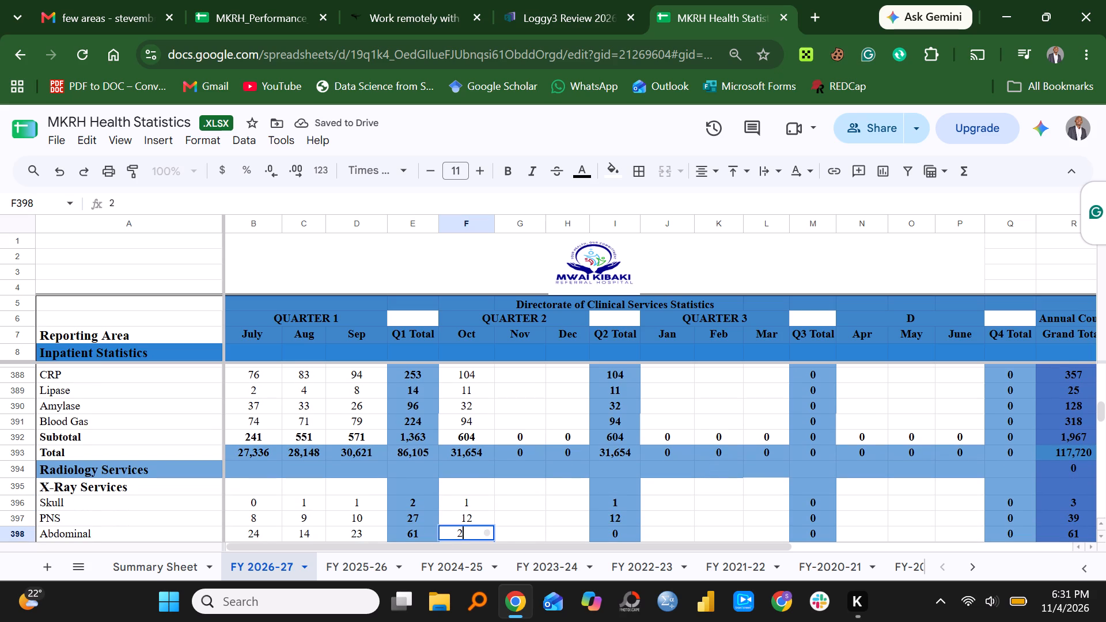
{"action": "key", "text": "0"}
{"action": "key", "text": "Down"}
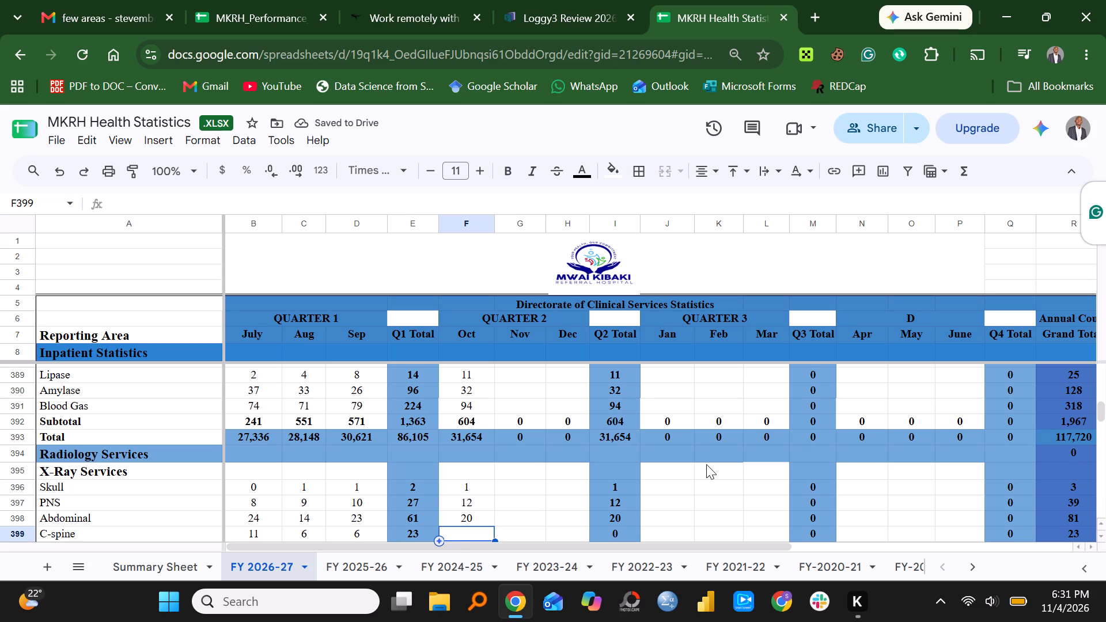
Enter the October spine X-ray figures: C-spine 6, T-spine 4 and L-spine 27.
{"action": "key", "text": "6"}
{"action": "key", "text": "Down"}
{"action": "key", "text": "4"}
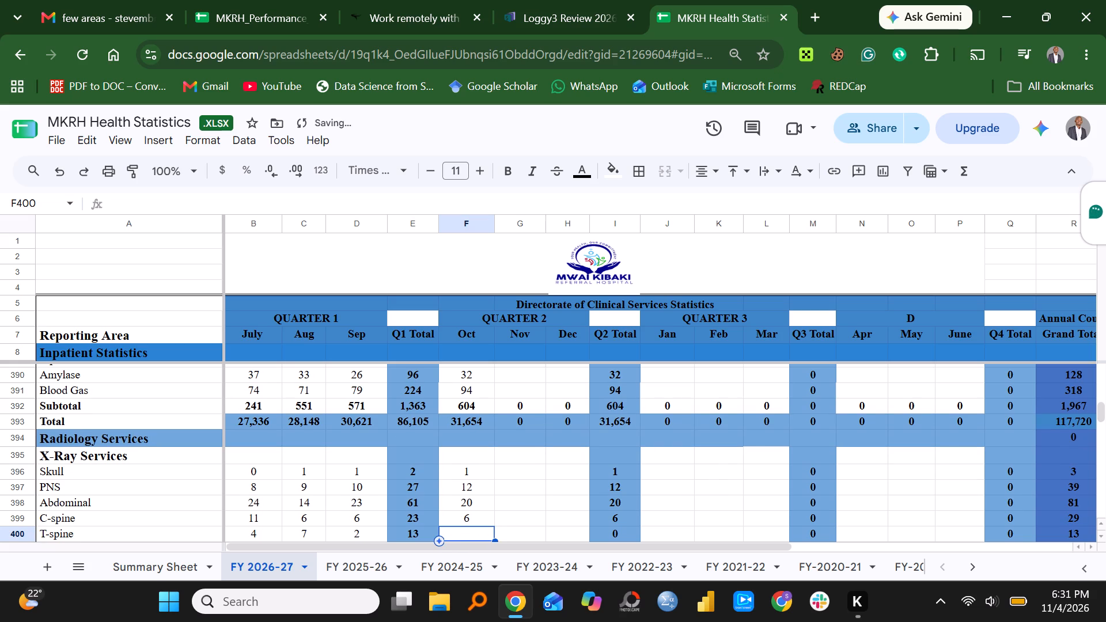
{"action": "key", "text": "Down"}
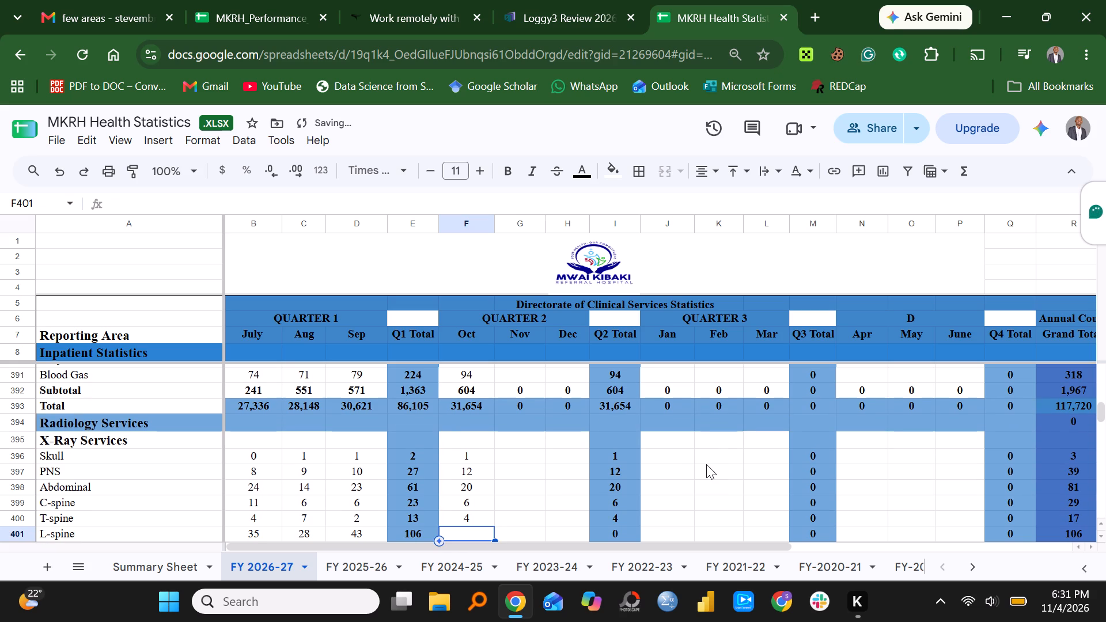
{"action": "type", "text": "27"}
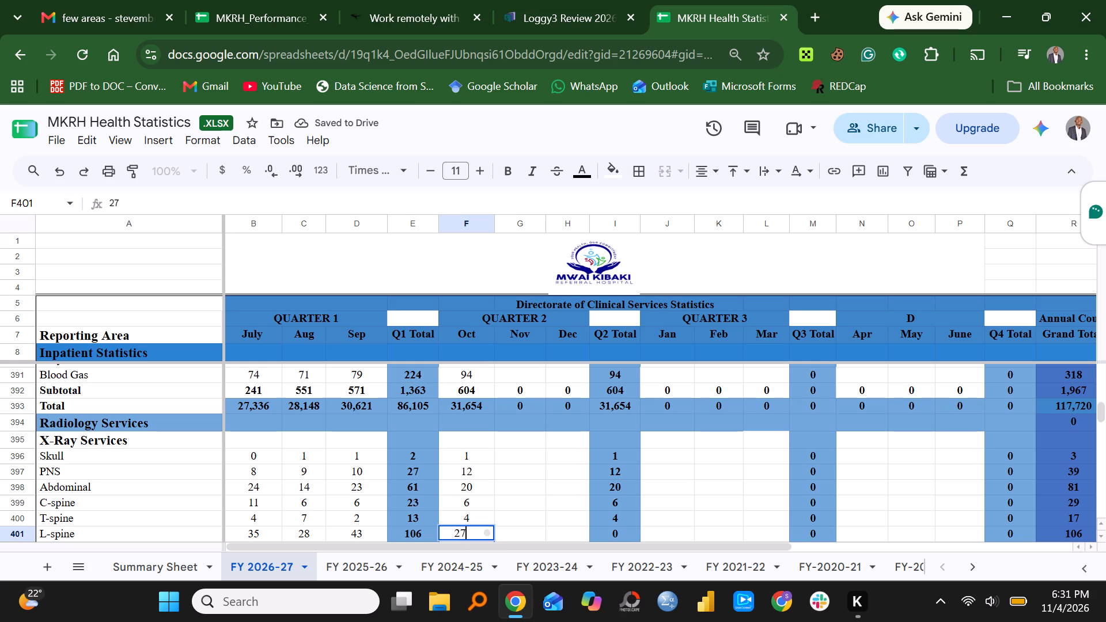
{"action": "key", "text": "Down"}
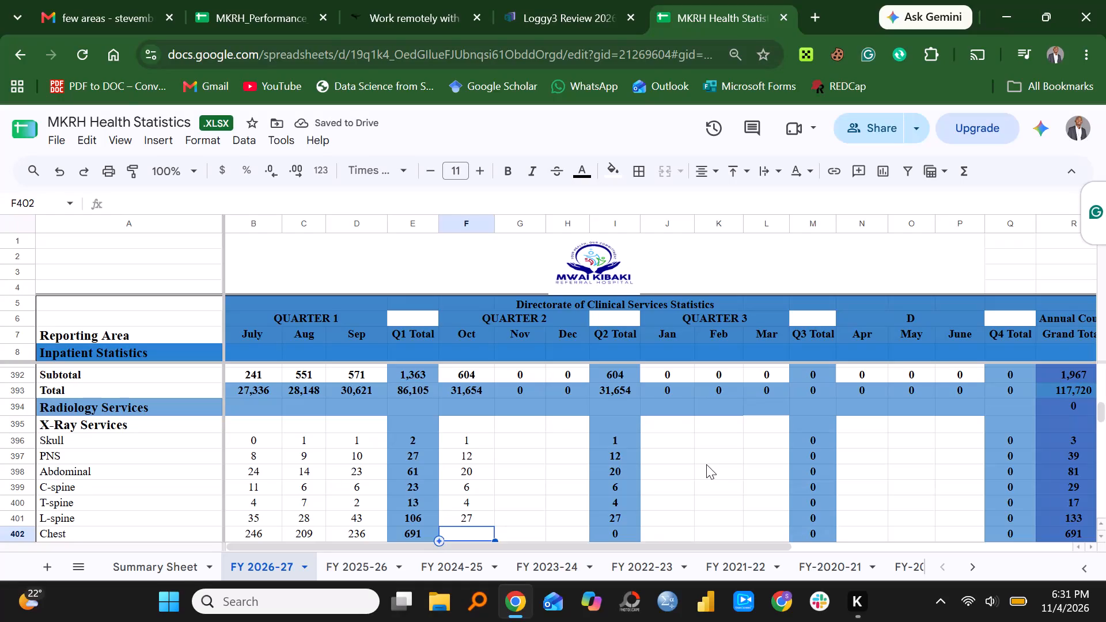
Enter the October X-ray figures for Chest 221, Shoulder 14, Humerus 6 and Elbow 8.
{"action": "type", "text": "221"}
{"action": "key", "text": "Down"}
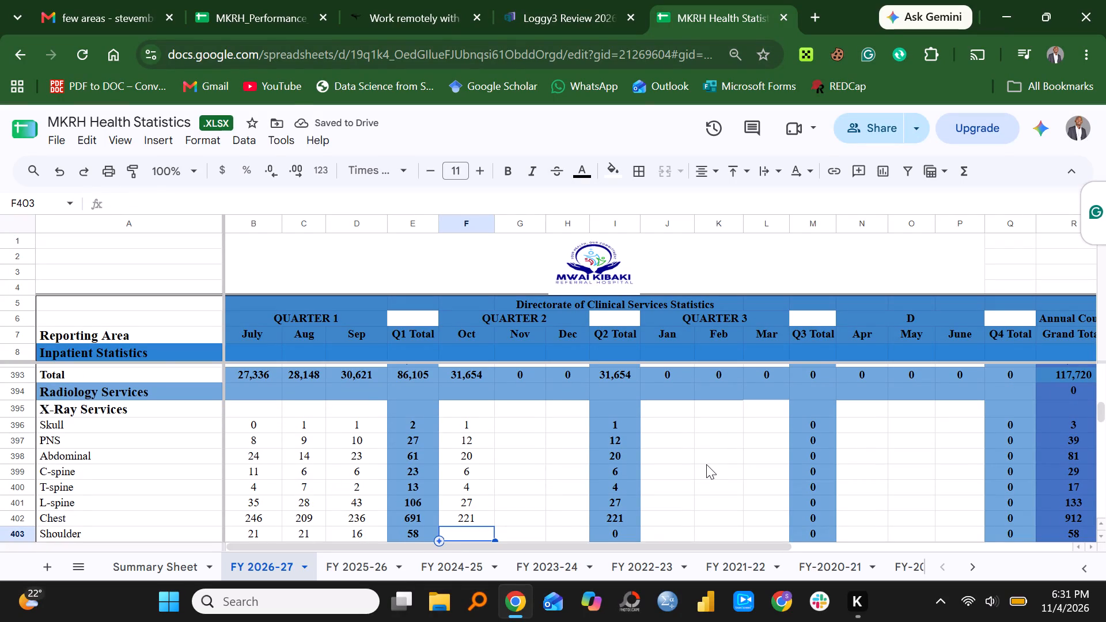
{"action": "type", "text": "14"}
{"action": "key", "text": "Down"}
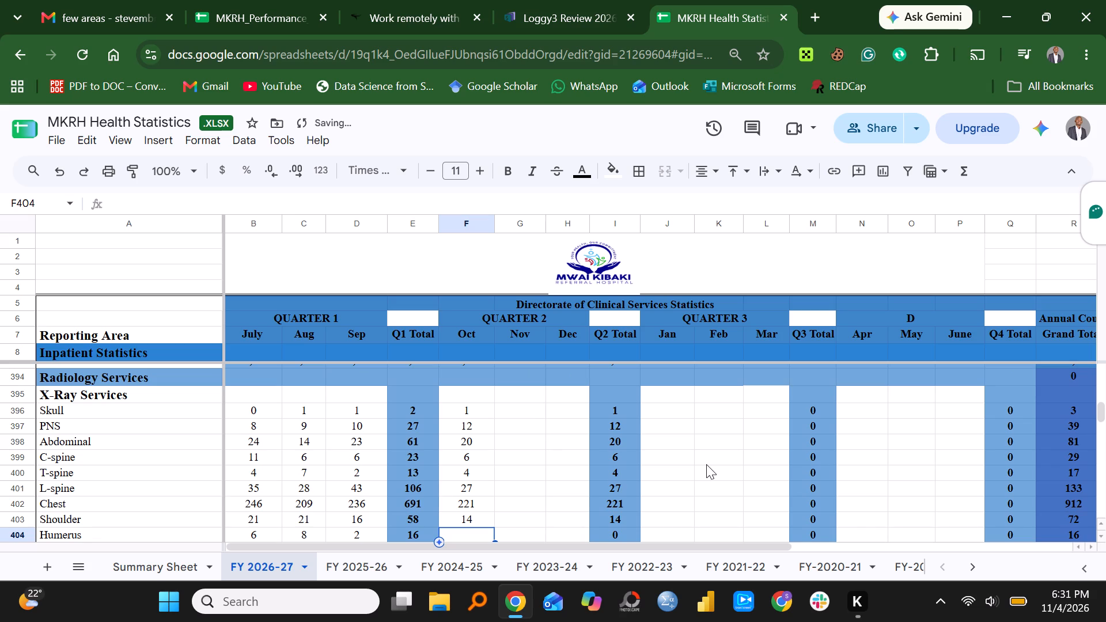
{"action": "key", "text": "6"}
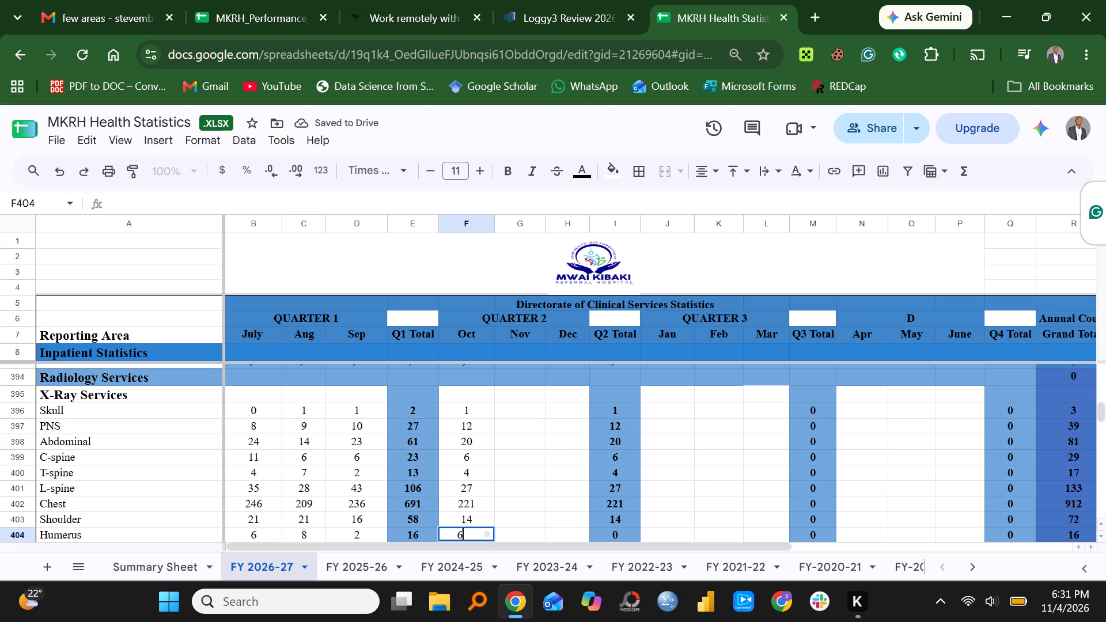
{"action": "key", "text": "Down"}
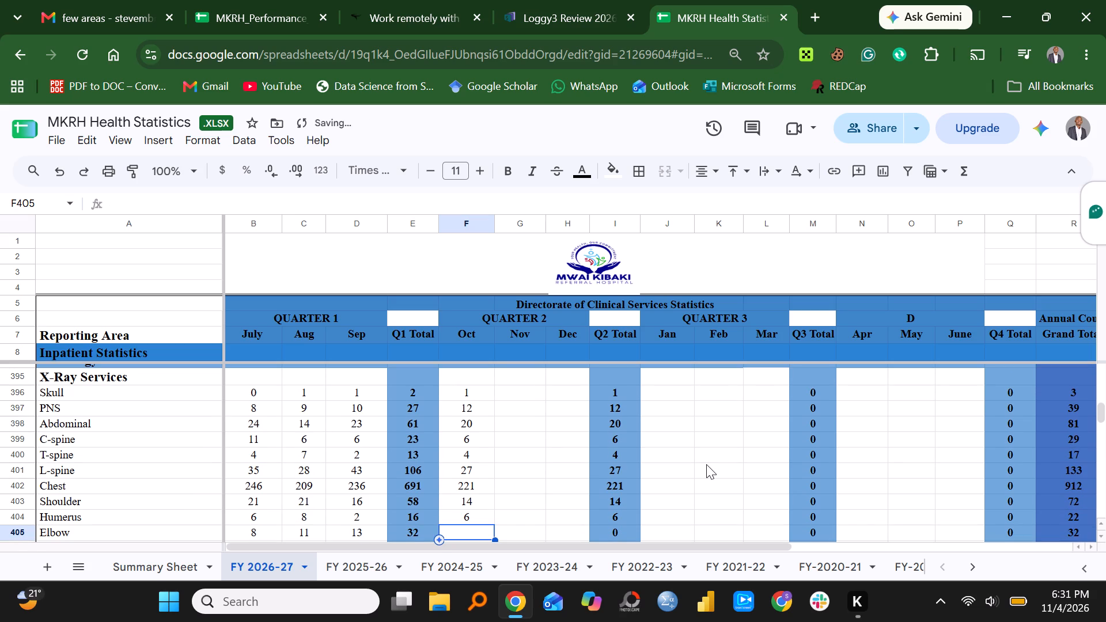
{"action": "key", "text": "8"}
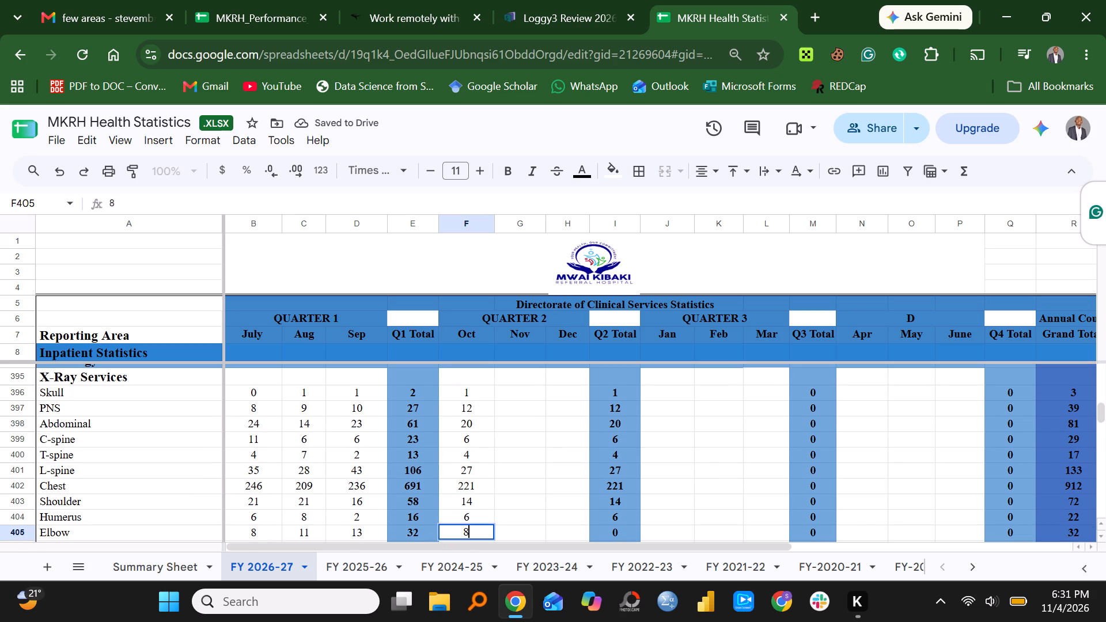
{"action": "key", "text": "Down"}
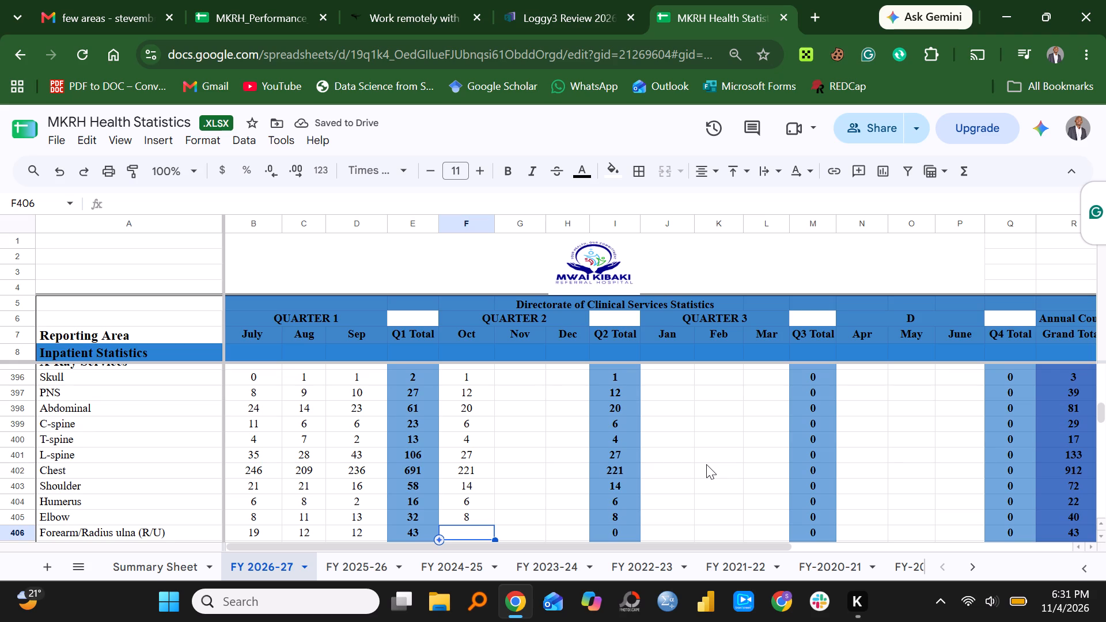
Enter the October X-ray figures for Forearm/Radius ulna (R/U) 15, Wrist 14 and Hand 22.
{"action": "type", "text": "15"}
{"action": "key", "text": "Down"}
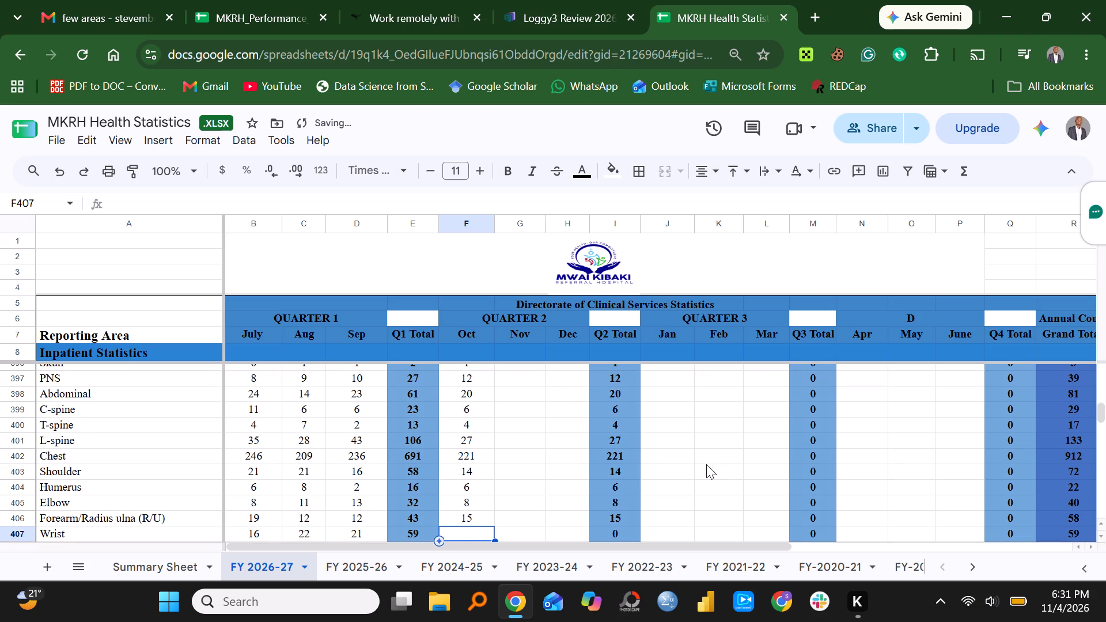
{"action": "type", "text": "14"}
{"action": "key", "text": "Down"}
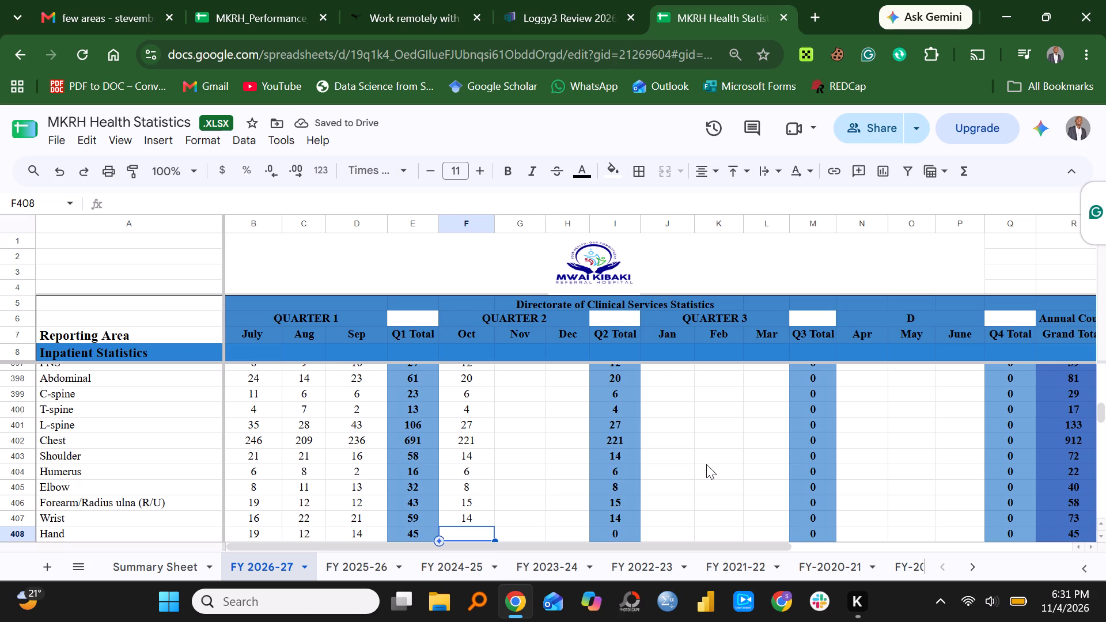
{"action": "type", "text": "22"}
{"action": "key", "text": "Down"}
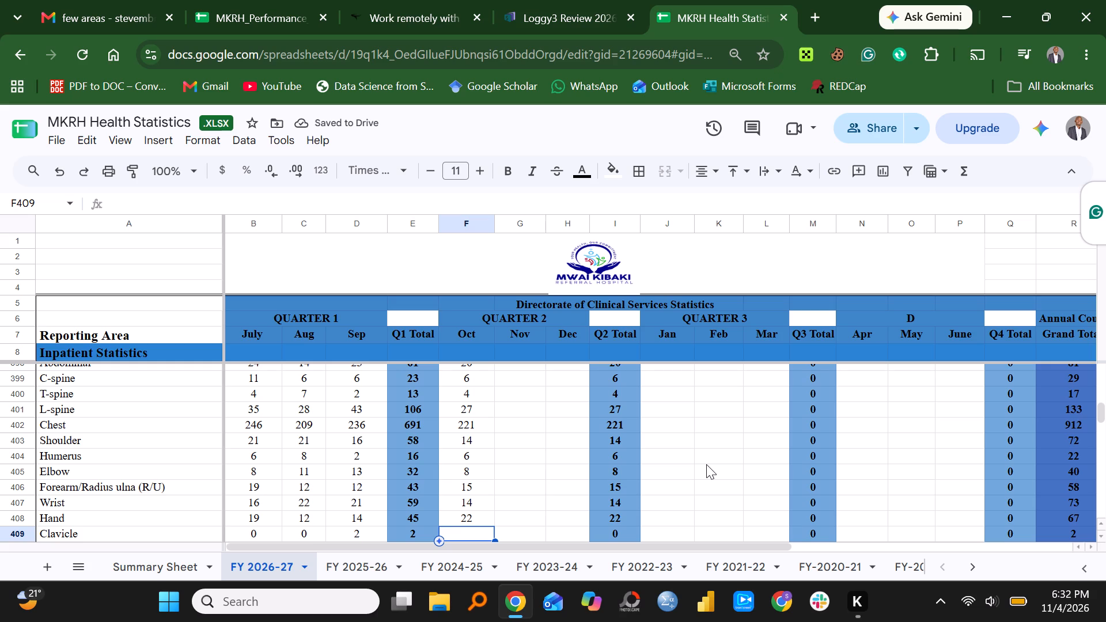
Enter the October X-ray figures for Clavicle 1, Pelvic 19 and Hip 7.
{"action": "key", "text": "1"}
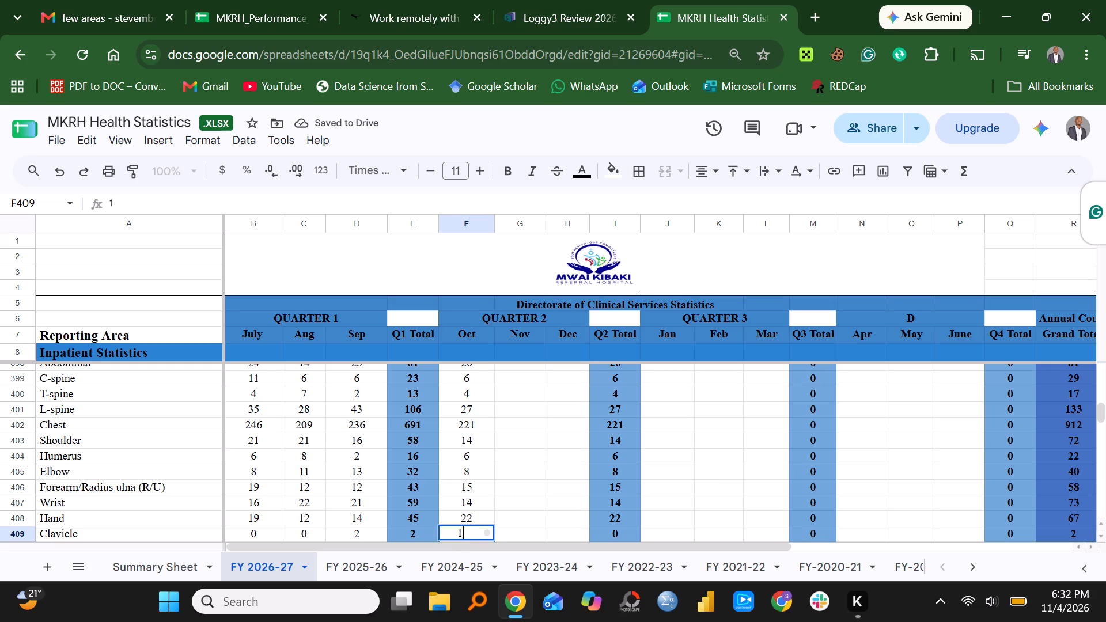
{"action": "key", "text": "Down"}
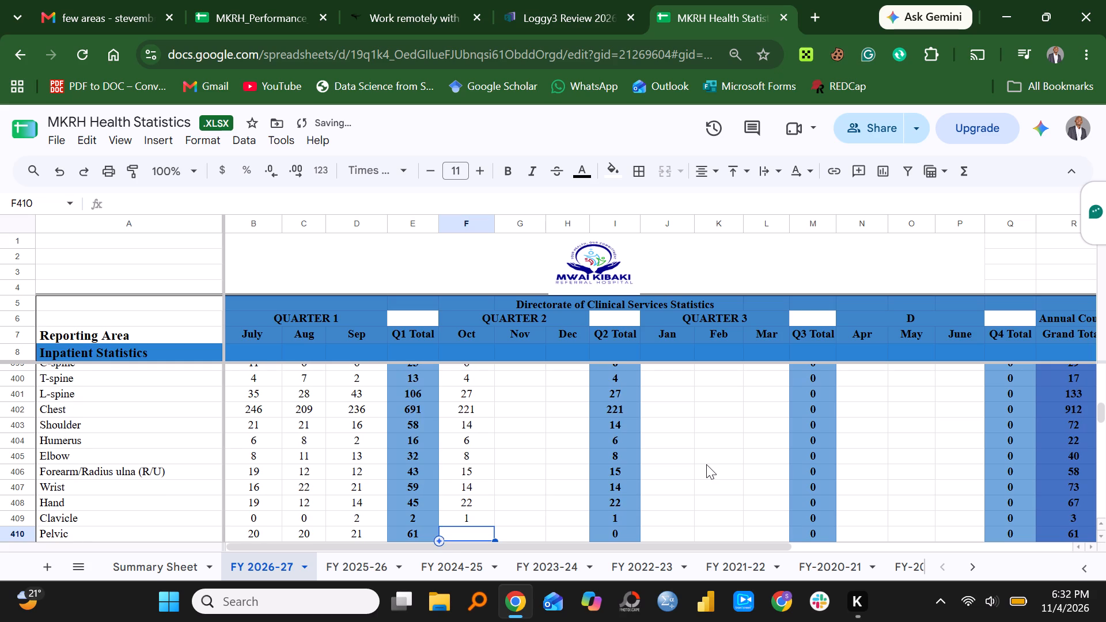
{"action": "type", "text": "19"}
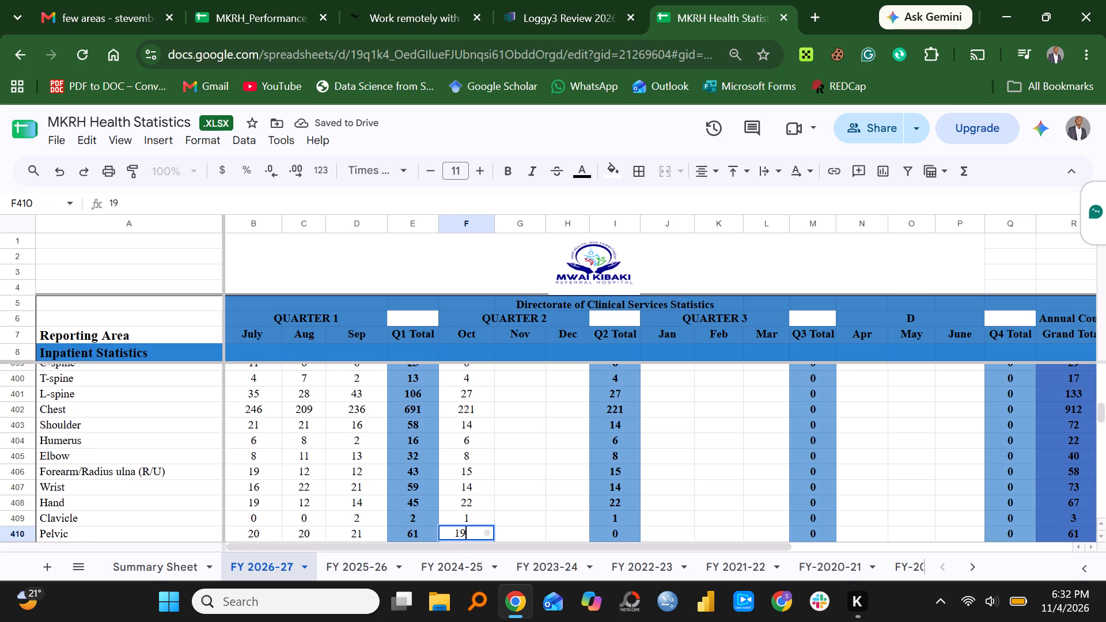
{"action": "key", "text": "Down"}
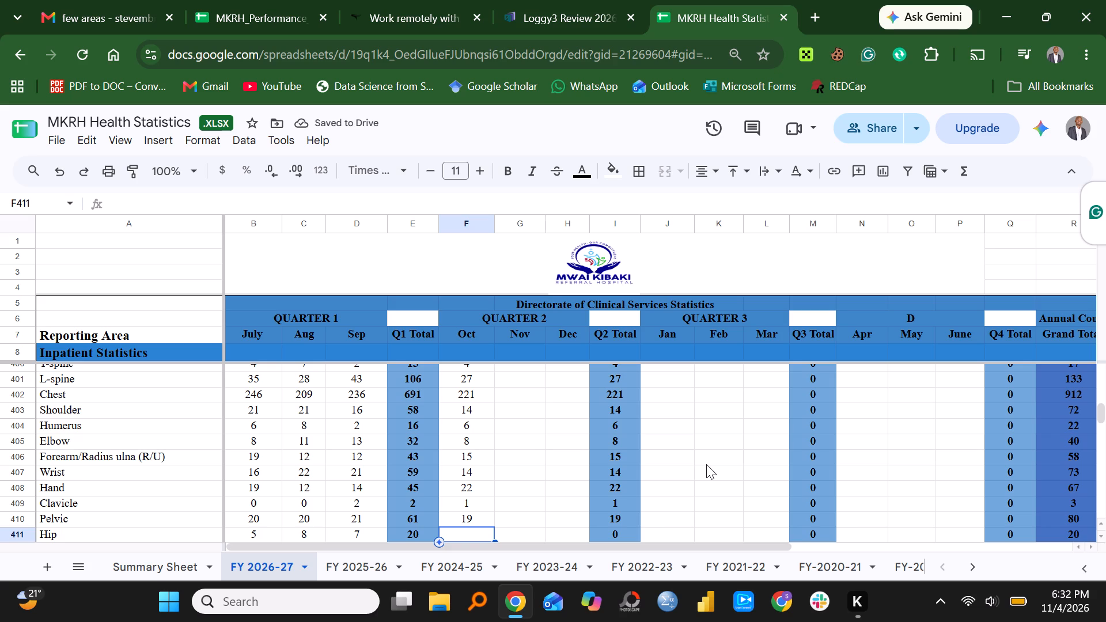
{"action": "key", "text": "7"}
{"action": "key", "text": "Down"}
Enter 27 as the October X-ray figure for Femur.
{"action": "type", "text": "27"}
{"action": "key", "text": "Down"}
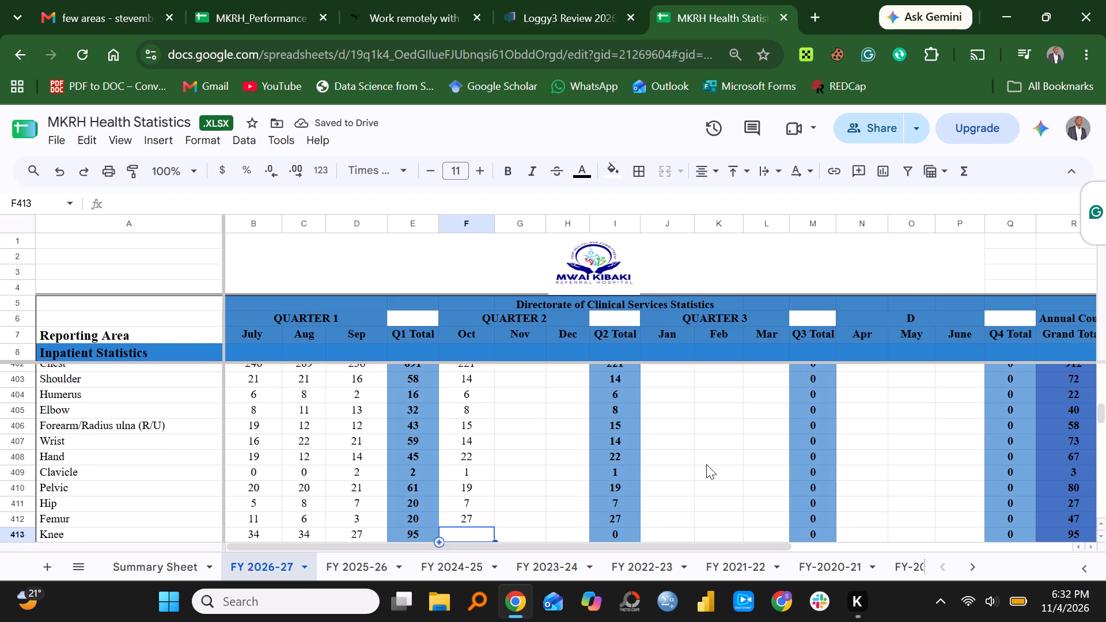
Set the October X-ray figure for Femur to 8.
{"action": "key", "text": "Up"}
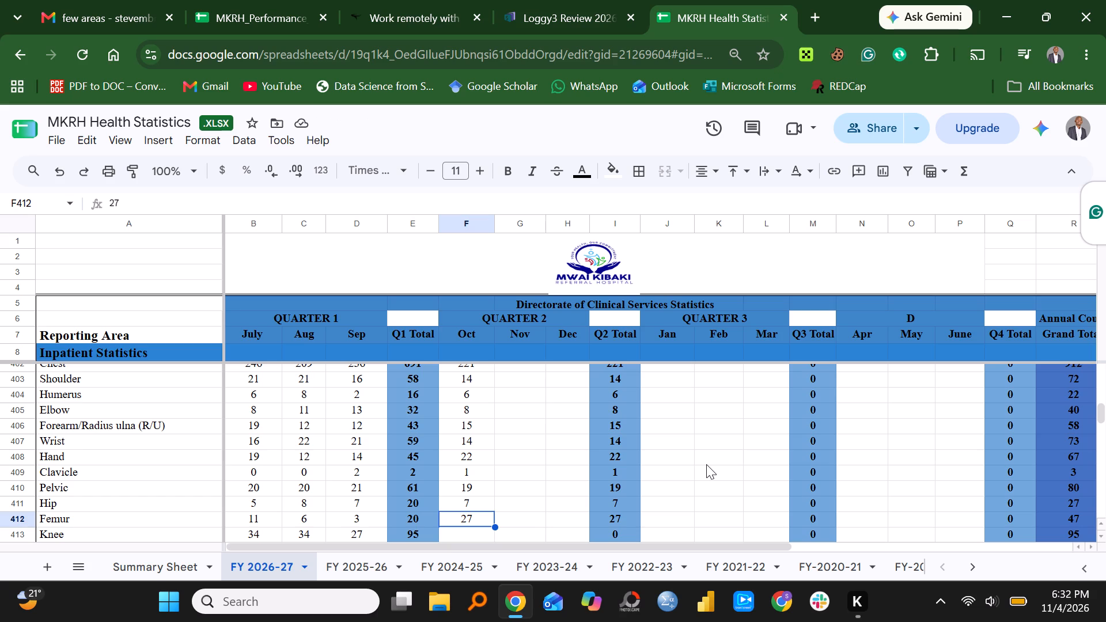
{"action": "key", "text": "8"}
{"action": "key", "text": "Down"}
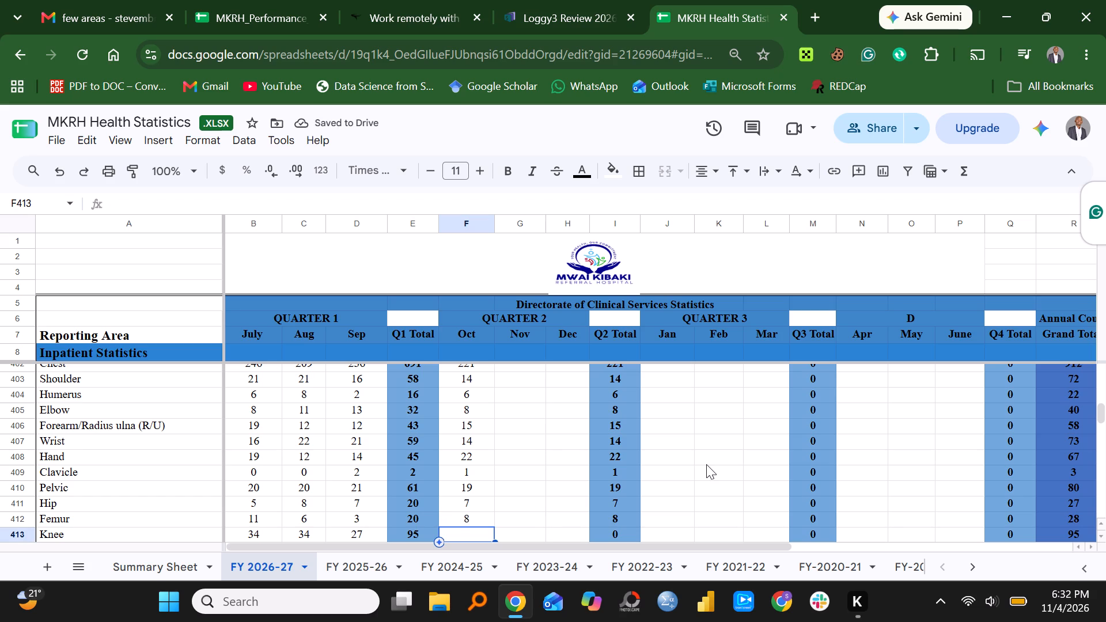
Enter the October X-ray figures for Knee 27, Tibia/Fibula (T/F) 13 and Ankle 18.
{"action": "type", "text": "27"}
{"action": "key", "text": "Down"}
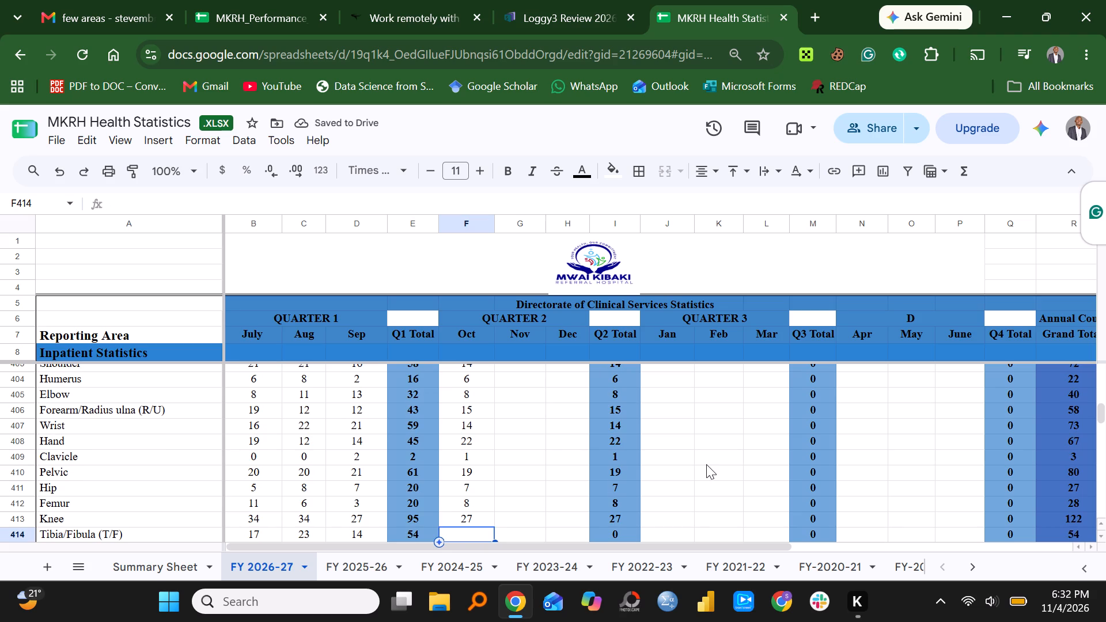
{"action": "type", "text": "13"}
{"action": "key", "text": "Down"}
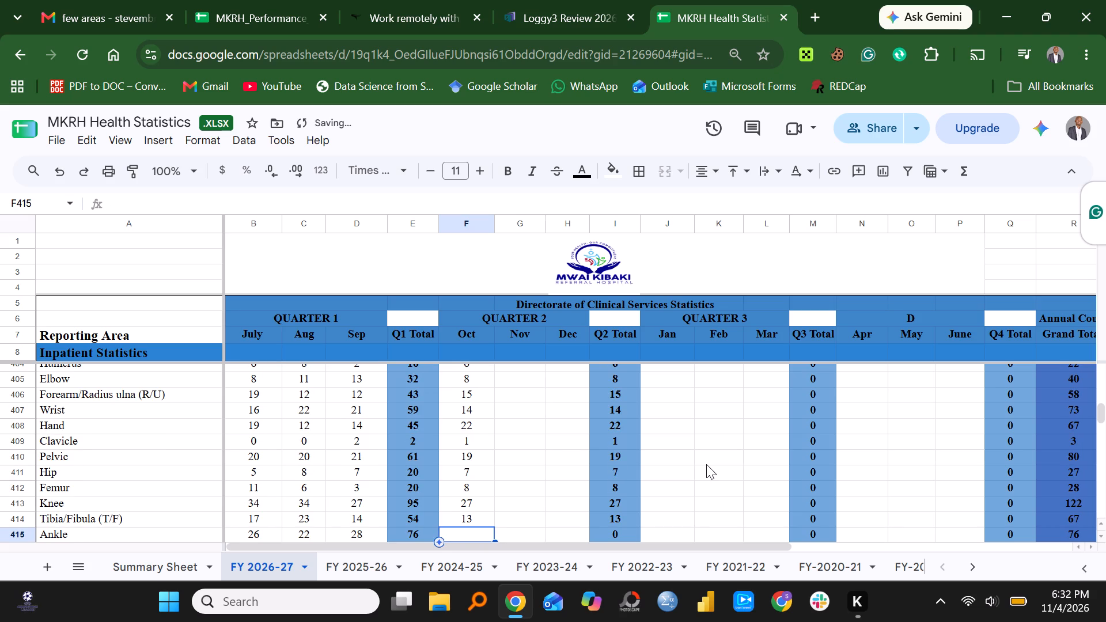
{"action": "type", "text": "18"}
{"action": "key", "text": "Down"}
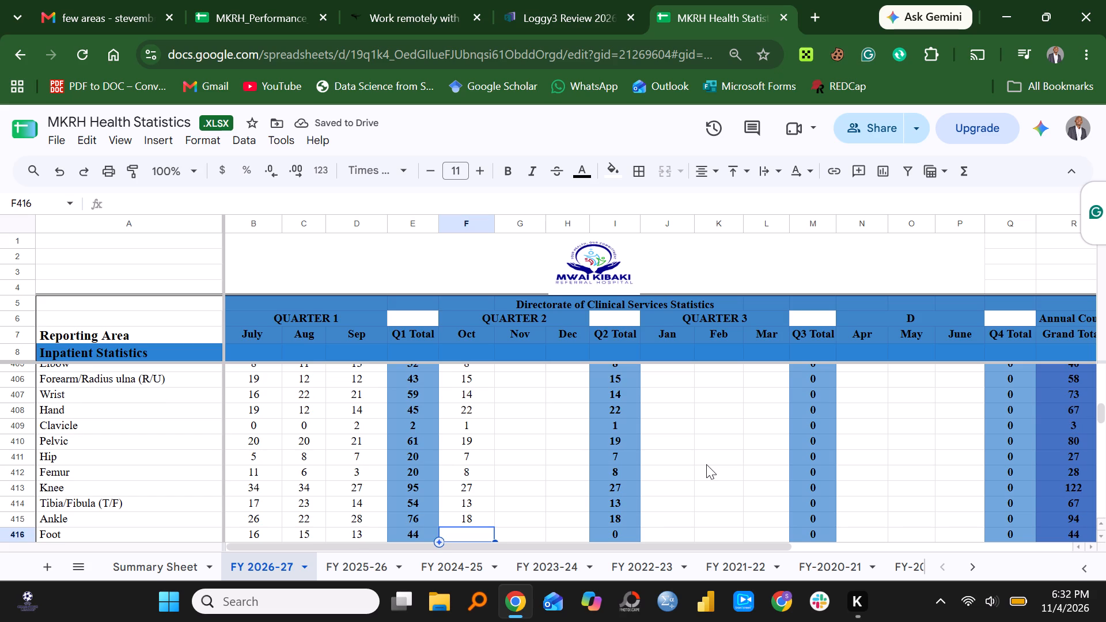
Enter the October X-ray figures for Foot 4, Calcaneus 1, Toe 0 and Other (Finger, Baby Gram, Imaging Intensifier) 2.
{"action": "key", "text": "4"}
{"action": "key", "text": "Down"}
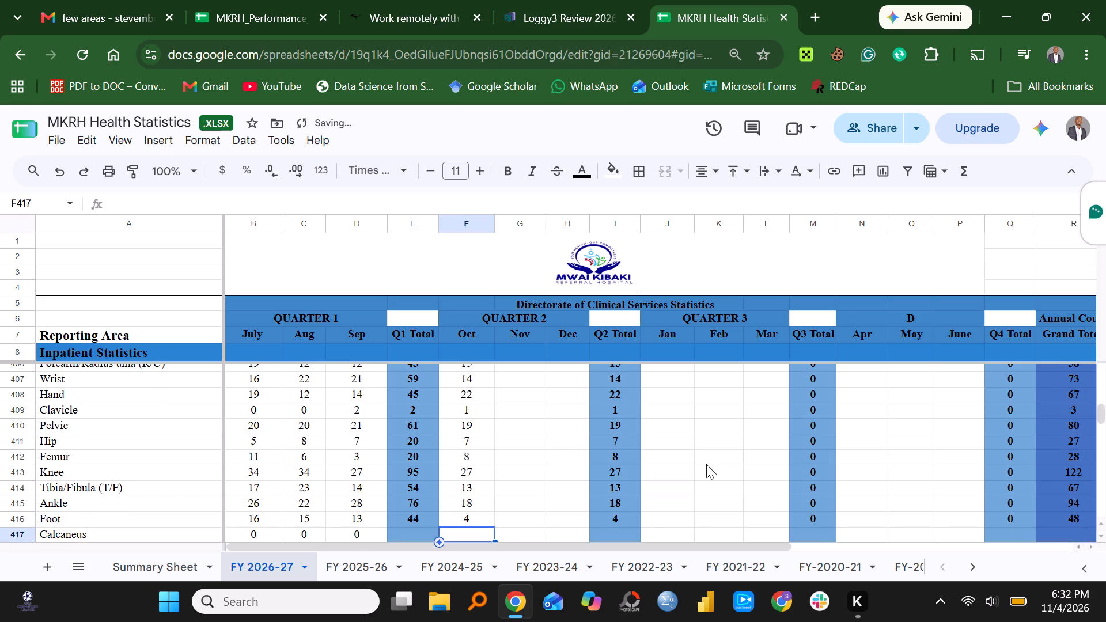
{"action": "key", "text": "1"}
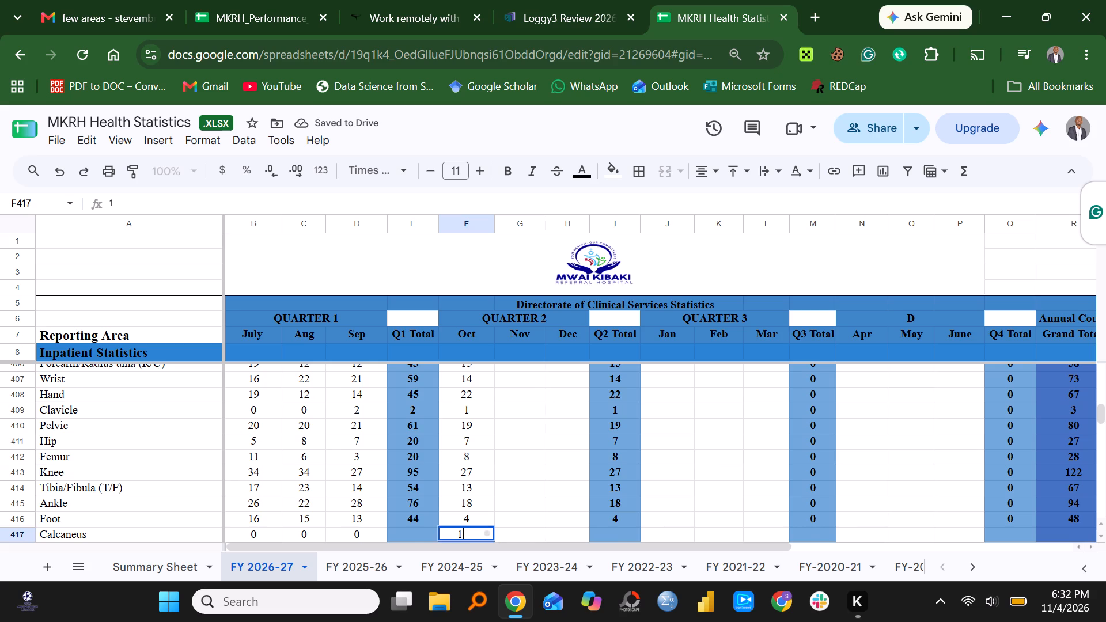
{"action": "key", "text": "Down"}
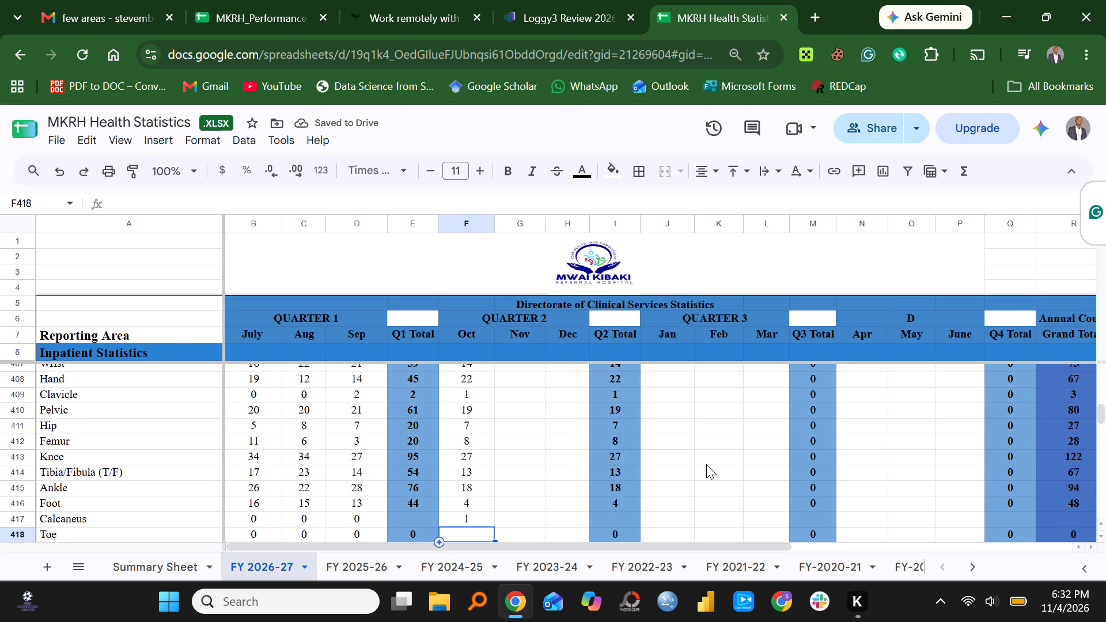
{"action": "key", "text": "0"}
{"action": "key", "text": "Down"}
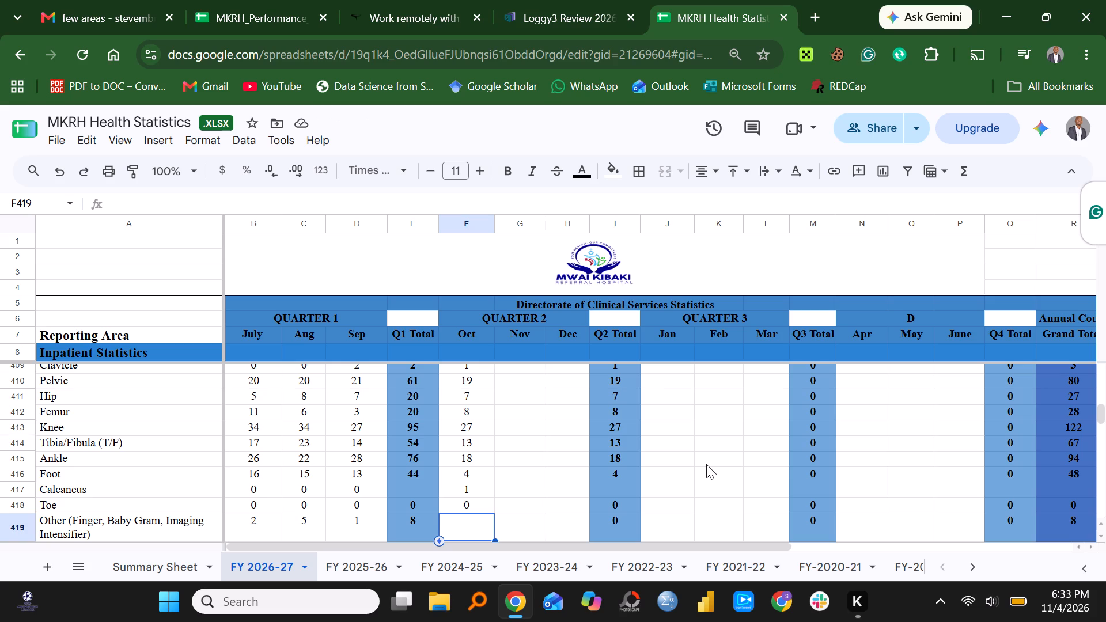
{"action": "key", "text": "2"}
{"action": "key", "text": "Down"}
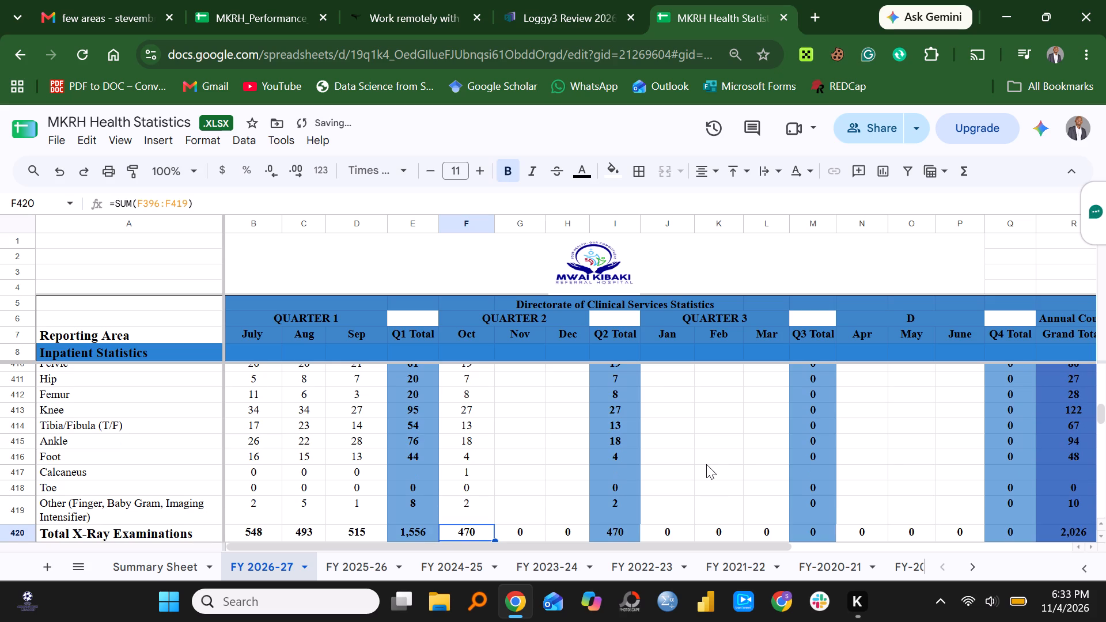
Insert two blank rows between the OPG services row and the Ultrasounds heading.
{"action": "key", "text": "Down"}
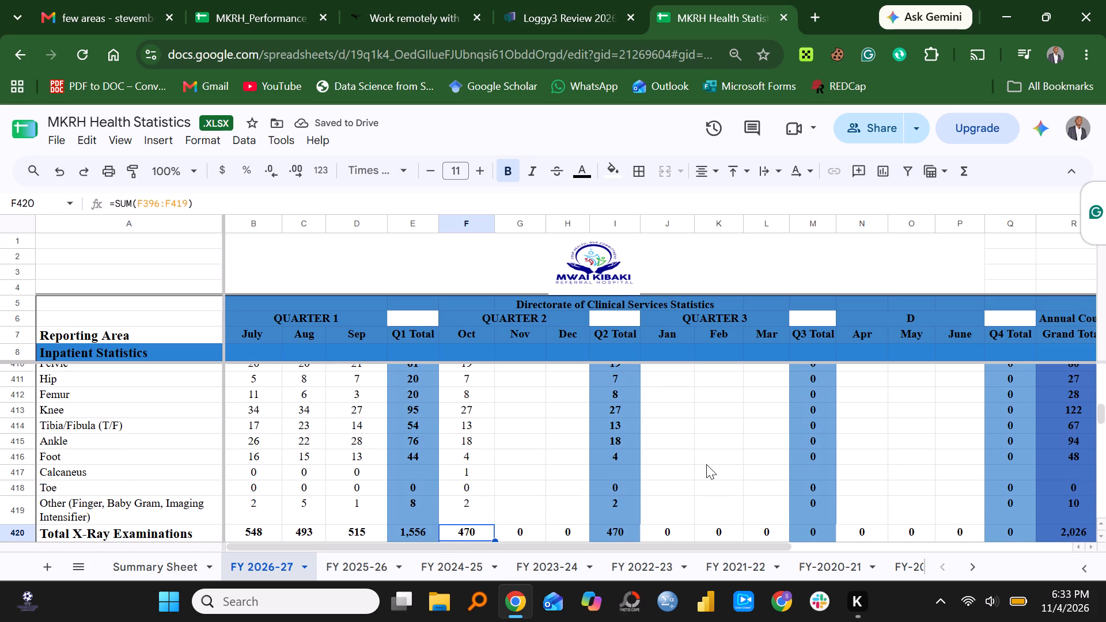
{"action": "key", "text": "Down"}
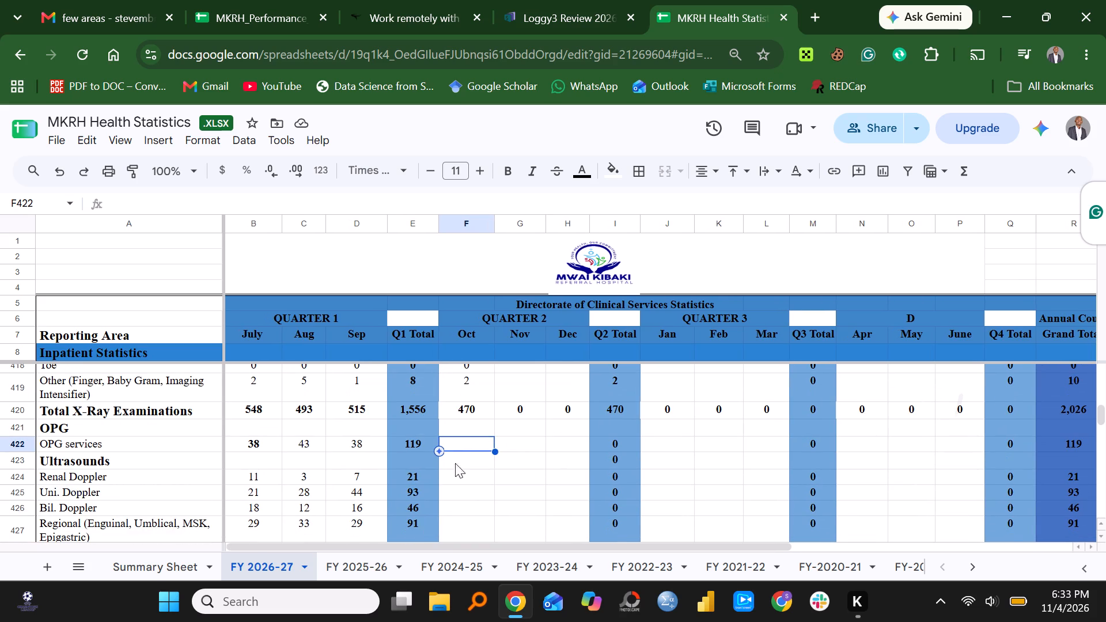
{"action": "left_click", "coordinate": [21, 435]}
{"action": "right_click", "coordinate": [21, 435]}
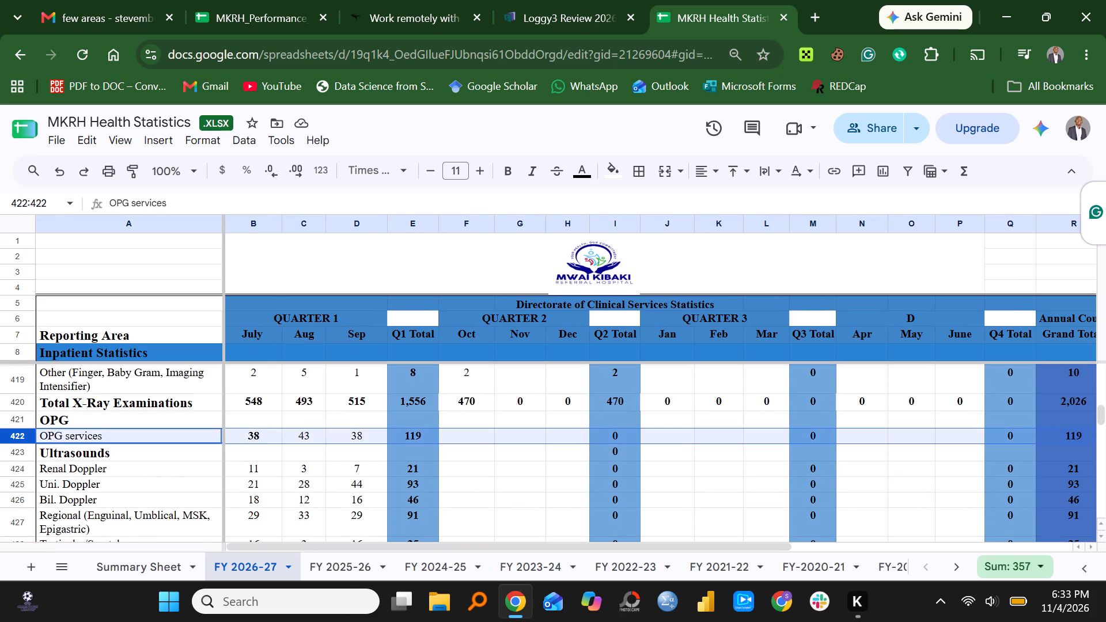
{"action": "left_click", "coordinate": [112, 325]}
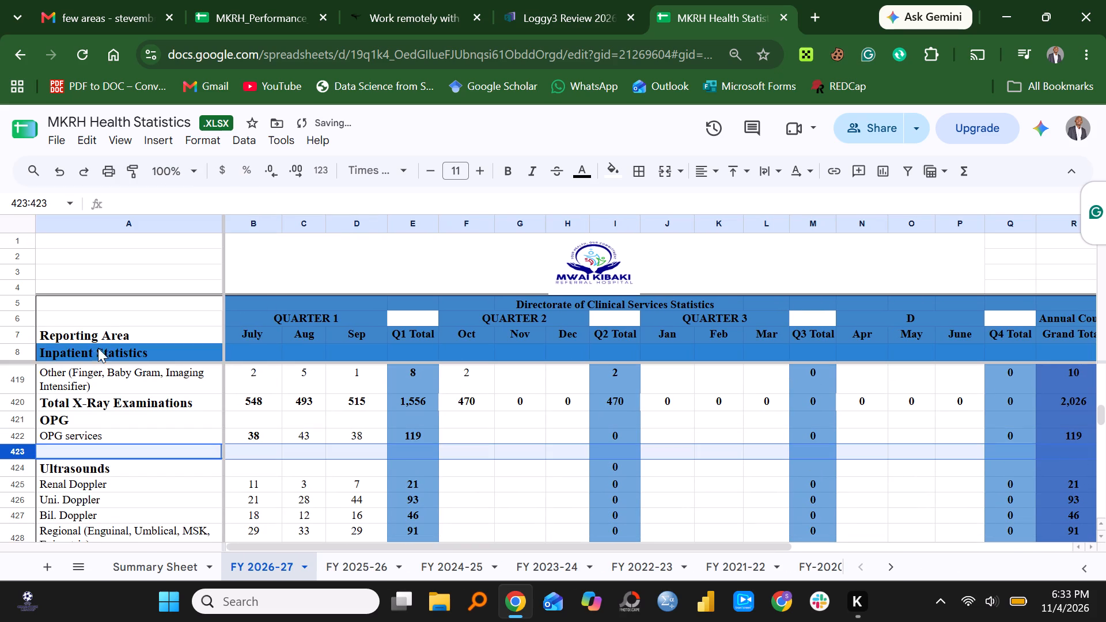
{"action": "right_click", "coordinate": [10, 456]}
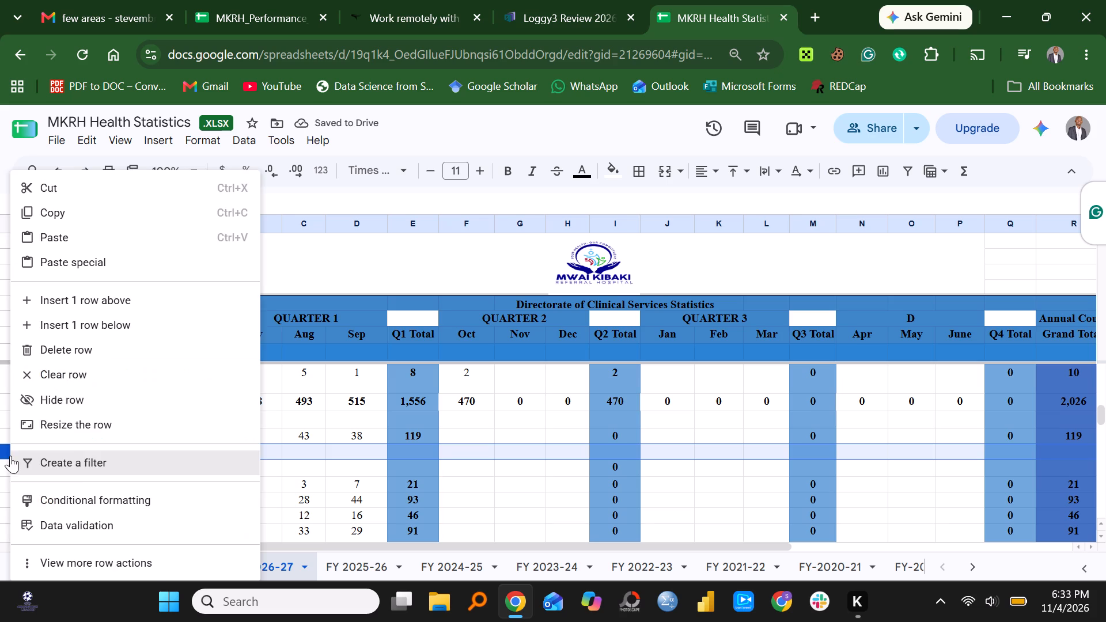
{"action": "left_click", "coordinate": [120, 306]}
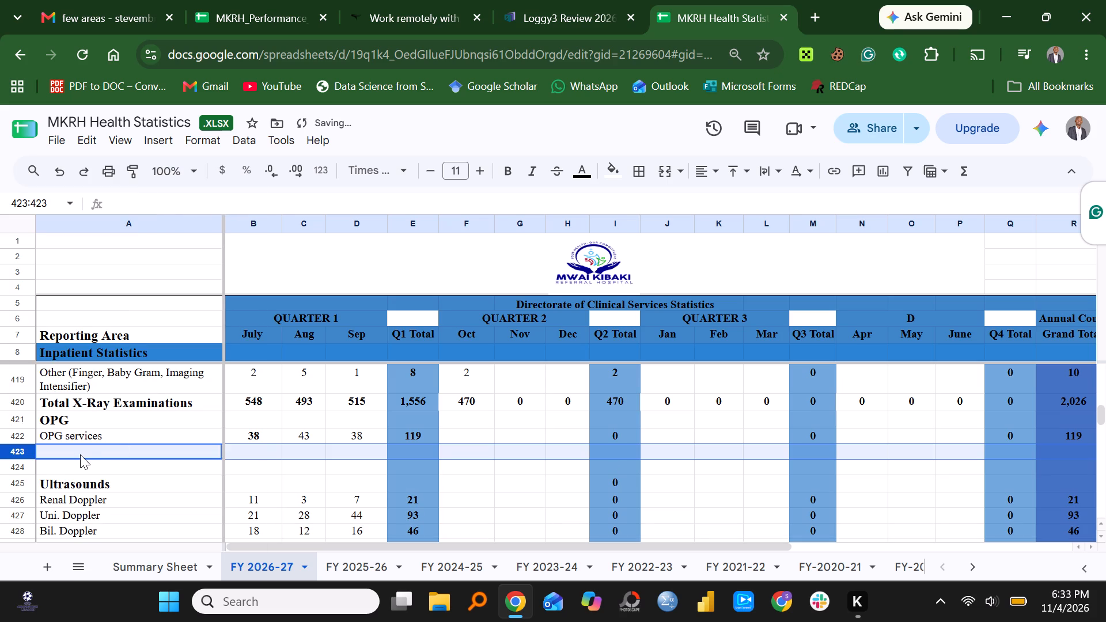
Shorten the OPG services row label to OPG.
{"action": "double_click", "coordinate": [99, 440]}
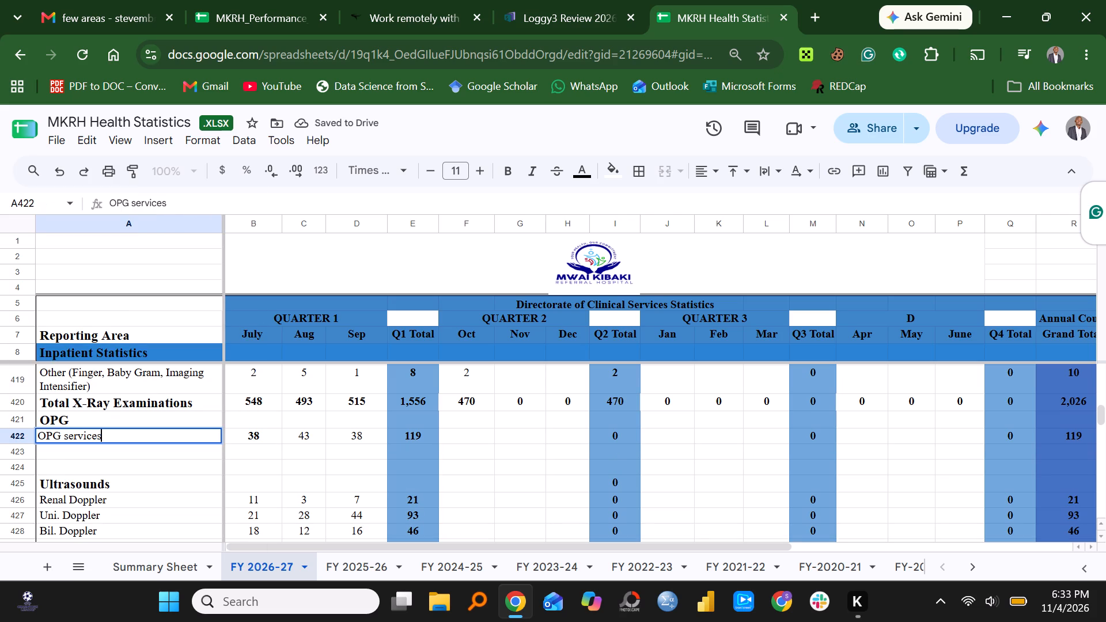
{"action": "left_click_drag", "start_coordinate": [107, 439], "coordinate": [67, 439]}
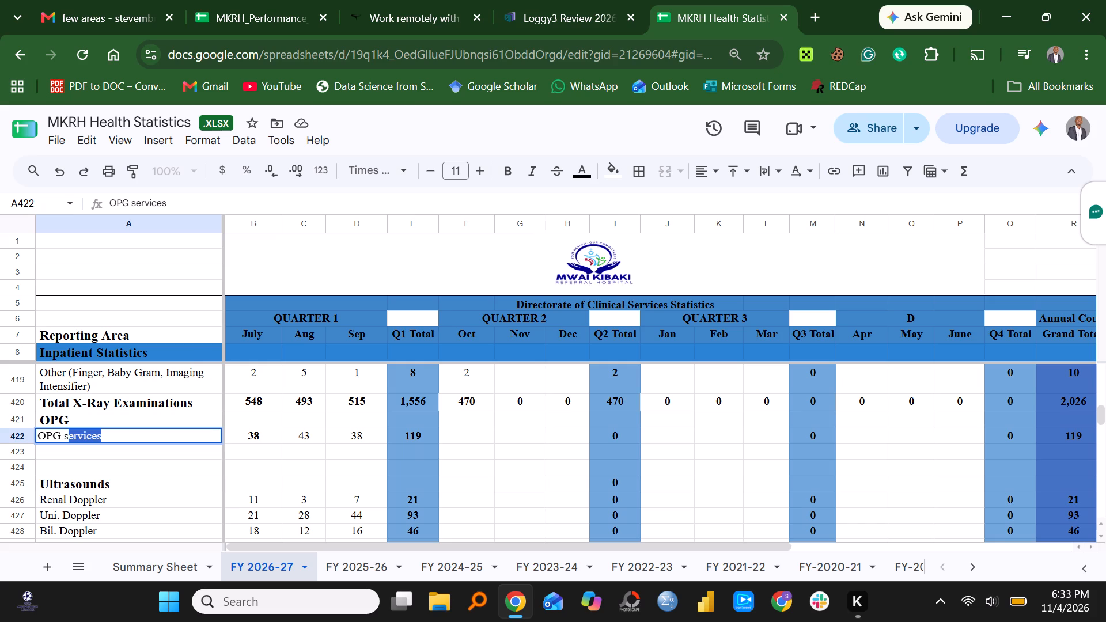
{"action": "key", "text": "BackSpace"}
{"action": "key", "text": "BackSpace"}
{"action": "key", "text": "BackSpace"}
{"action": "key", "text": "Return"}
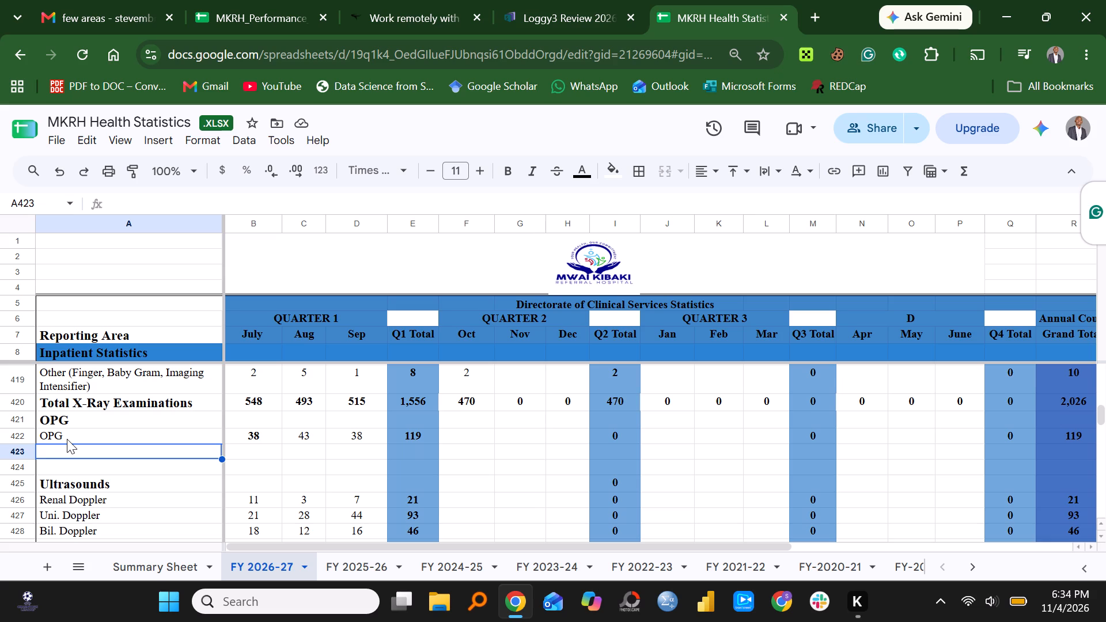
Label the two blank rows below OPG as CBCT and CEPHALO.
{"action": "key", "text": "c"}
{"action": "type", "text": "BCT"}
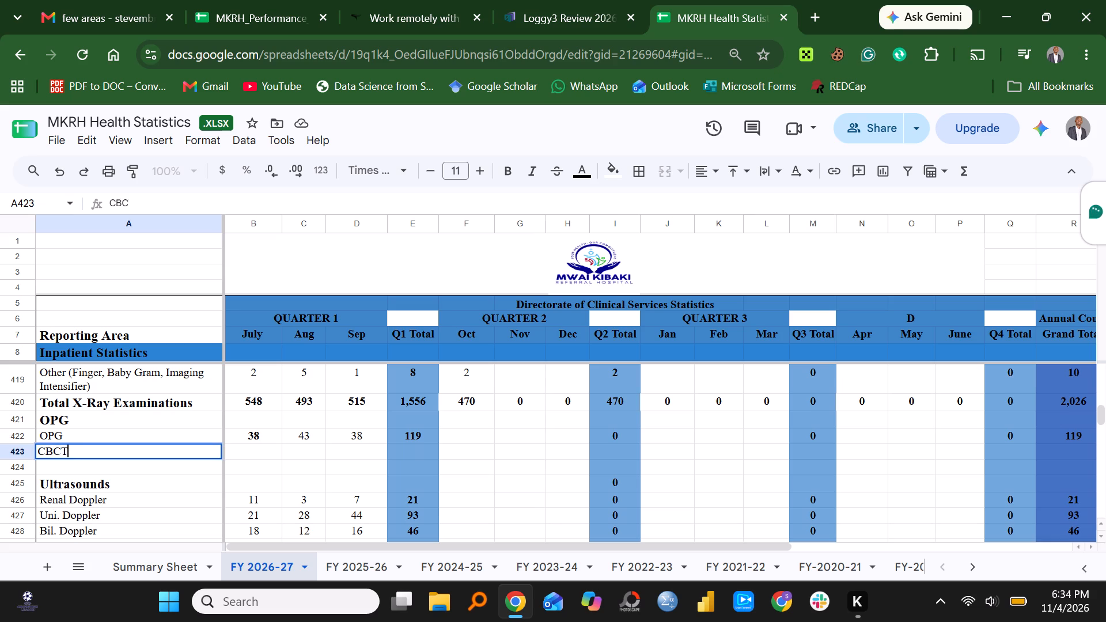
{"action": "key", "text": "Return"}
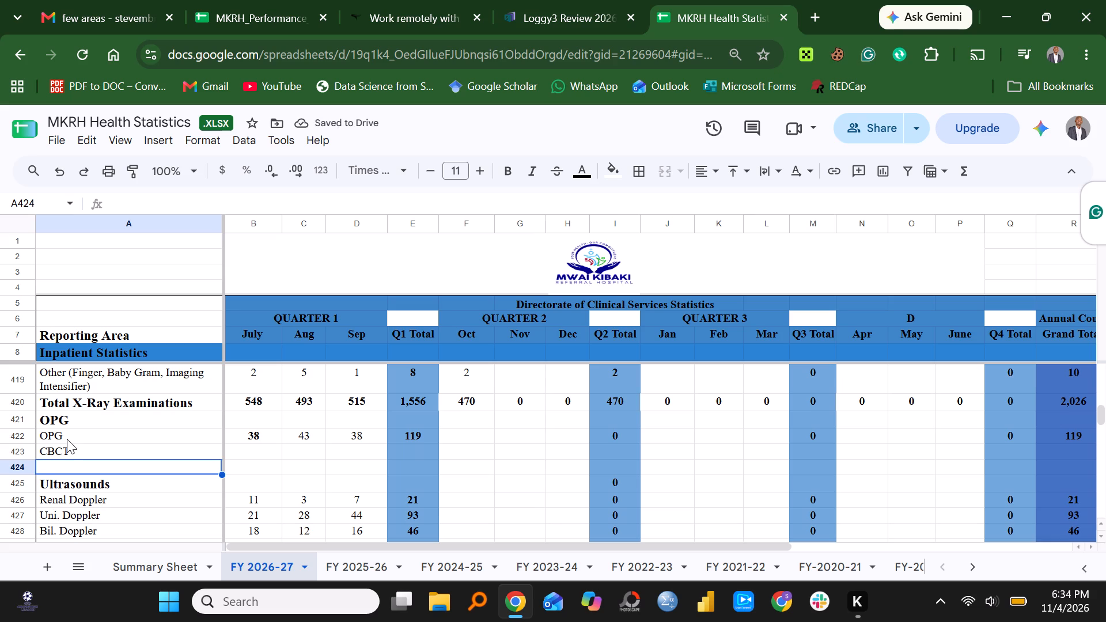
{"action": "type", "text": "CEPH"}
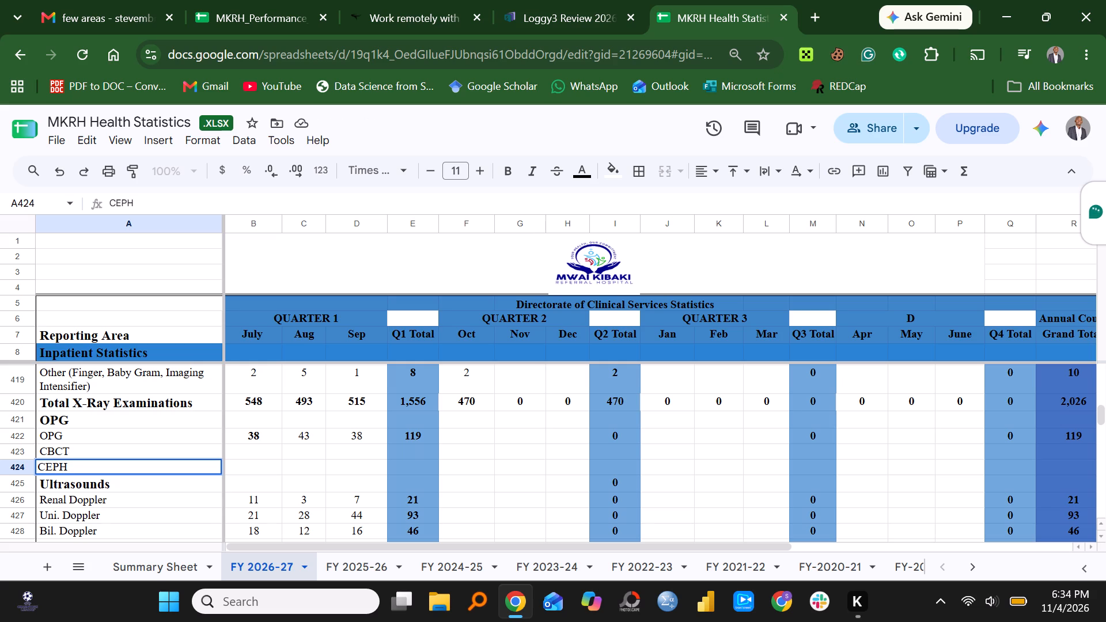
{"action": "type", "text": "ALO"}
{"action": "key", "text": "Right"}
{"action": "key", "text": "Right"}
{"action": "key", "text": "Right"}
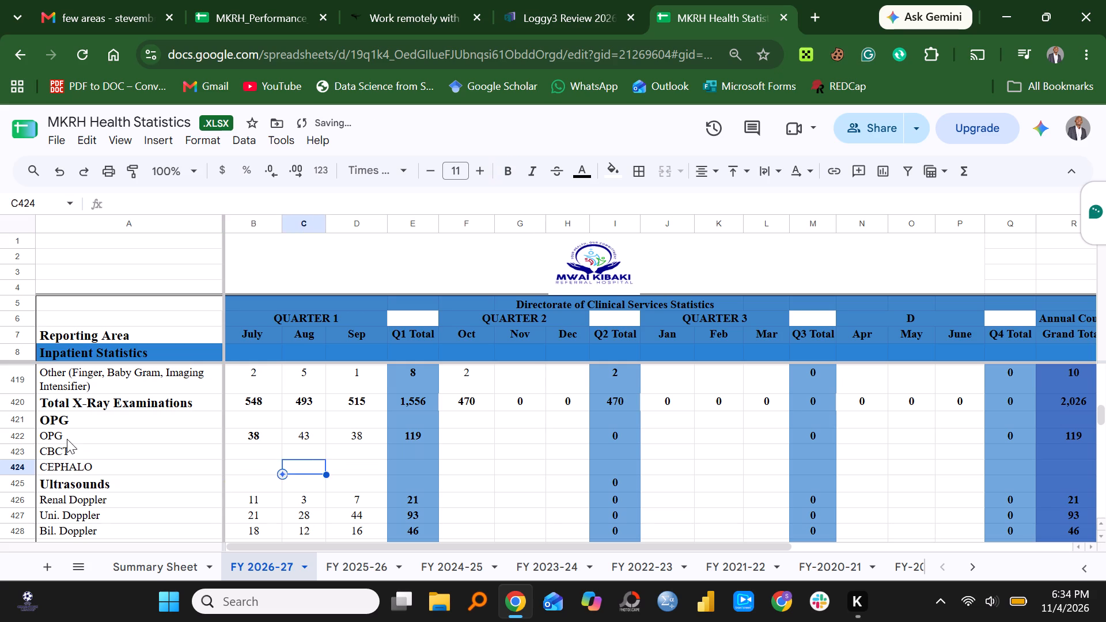
{"action": "key", "text": "Right"}
{"action": "key", "text": "Right"}
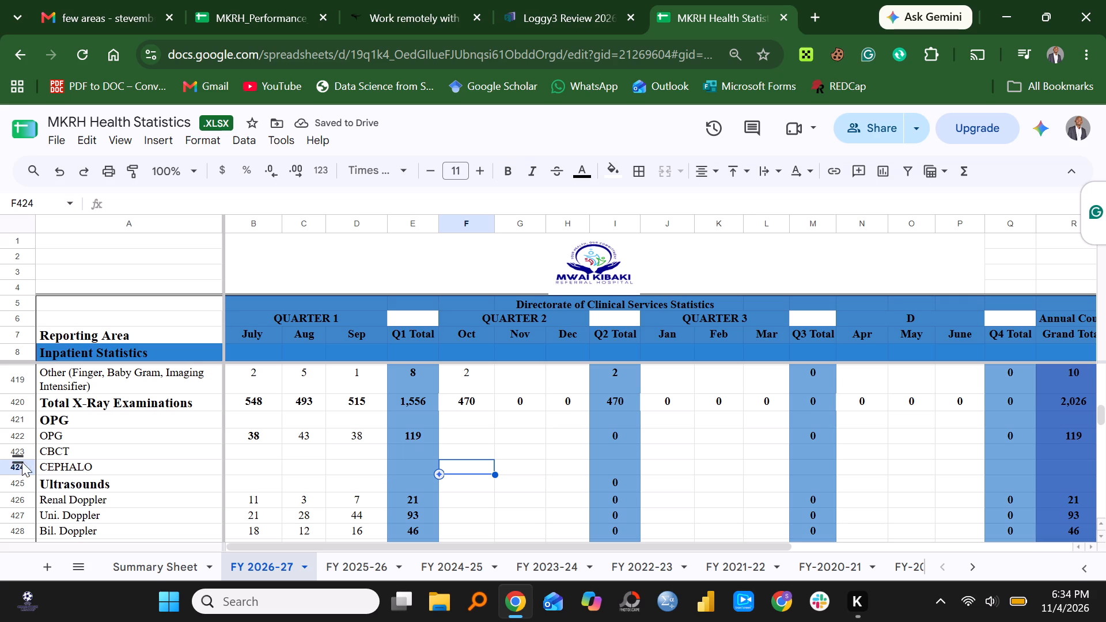
Insert a row above the Ultrasounds heading and label it Subtotal.
{"action": "left_click", "coordinate": [13, 483]}
{"action": "right_click", "coordinate": [13, 483]}
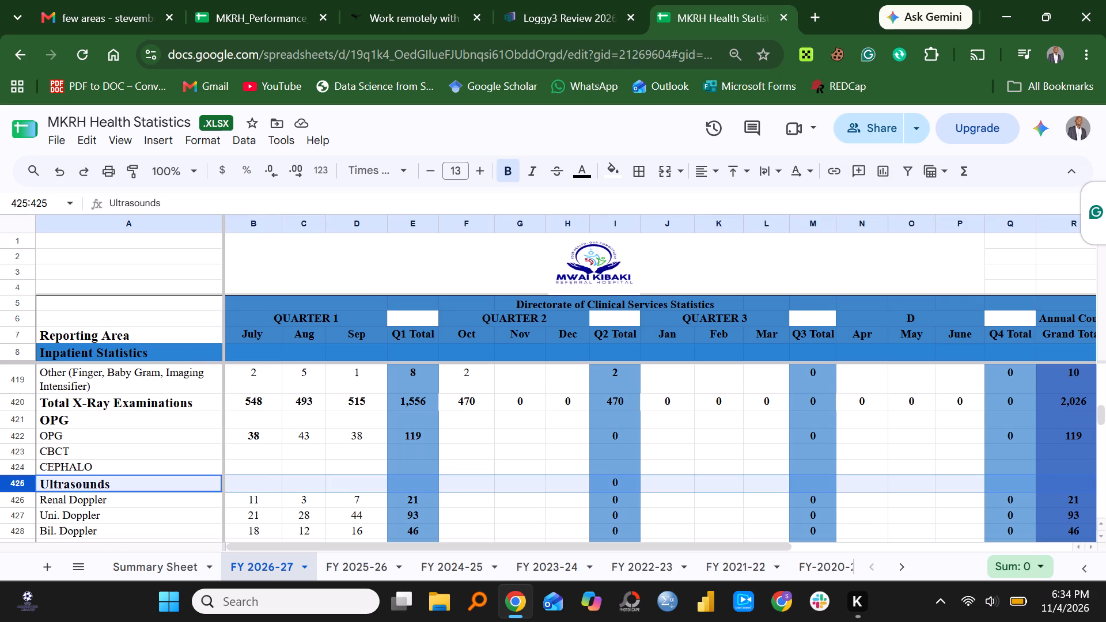
{"action": "left_click", "coordinate": [99, 309]}
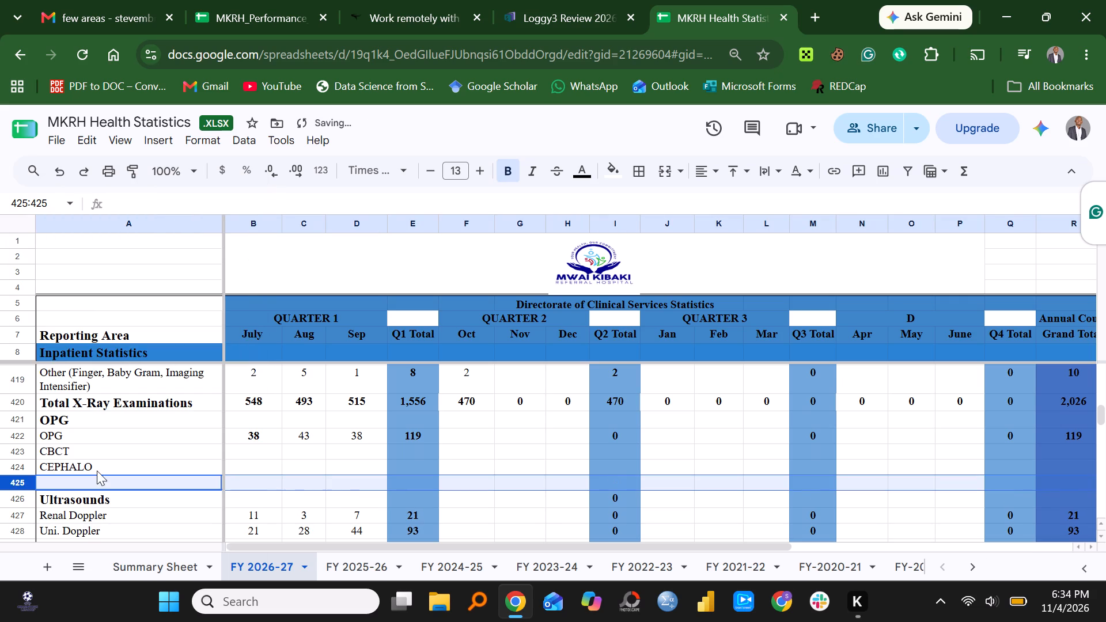
{"action": "left_click", "coordinate": [78, 481]}
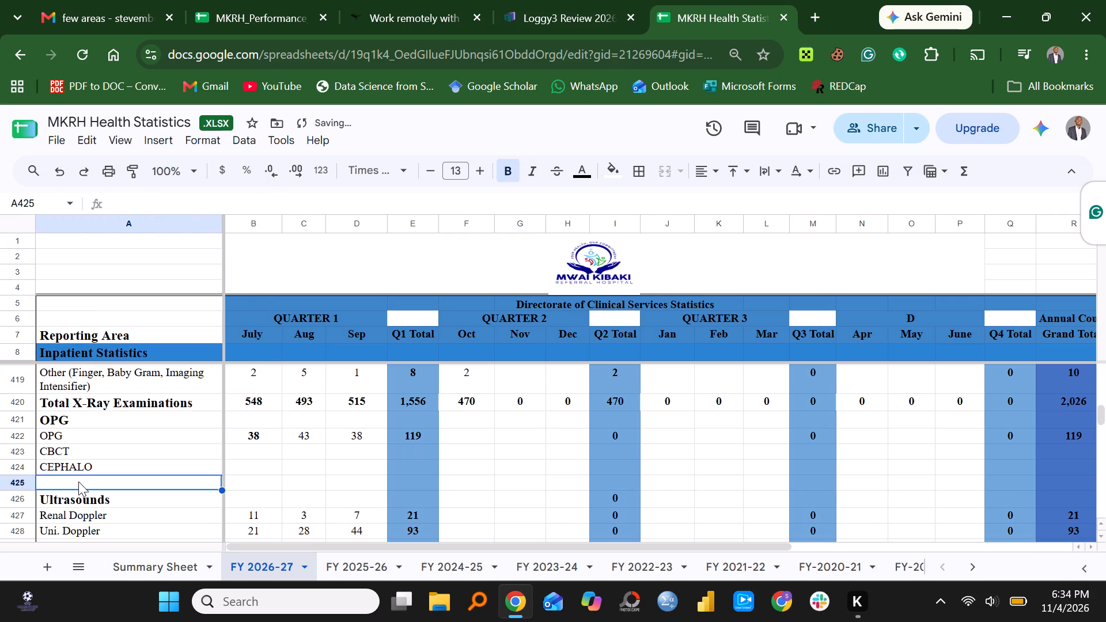
{"action": "key", "text": "shift+s"}
{"action": "key", "text": "BackSpace"}
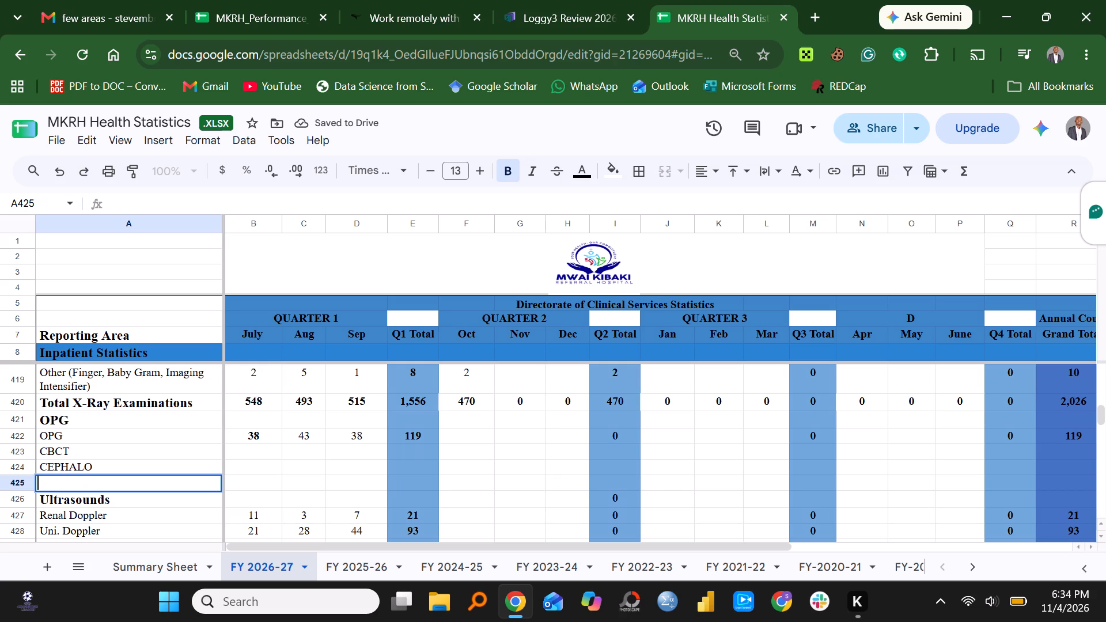
{"action": "type", "text": "Sub"}
{"action": "key", "text": "Right"}
Enter =SUM(B421:B424) as the July figure in the OPG Subtotal row and fill it across to September.
{"action": "key", "text": "equal"}
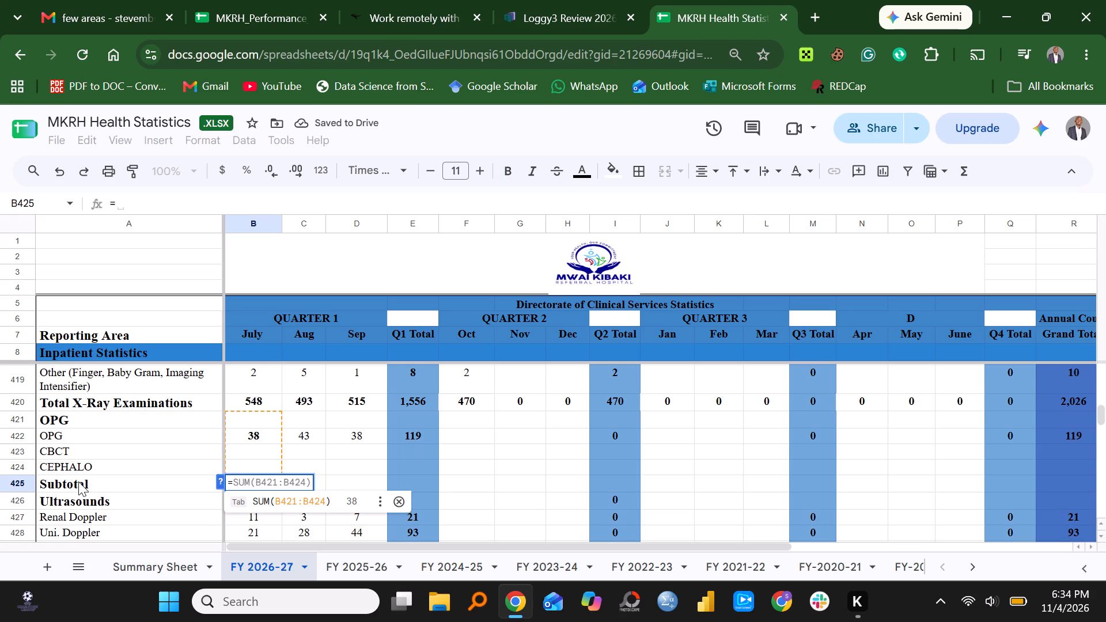
{"action": "key", "text": "Return"}
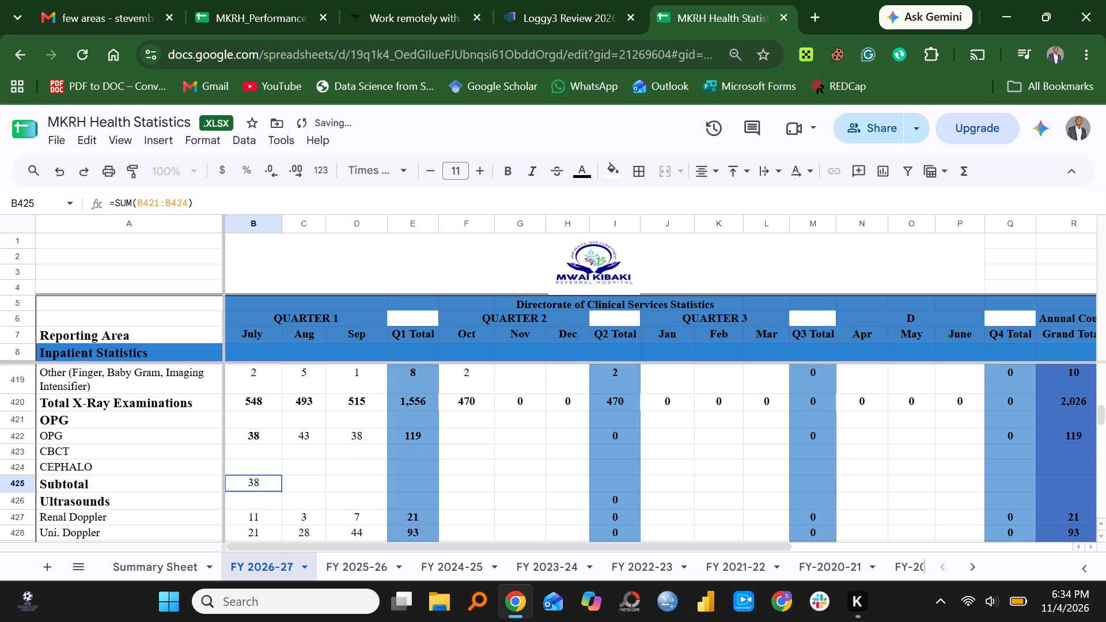
{"action": "key", "text": "Right"}
{"action": "left_click", "coordinate": [247, 485]}
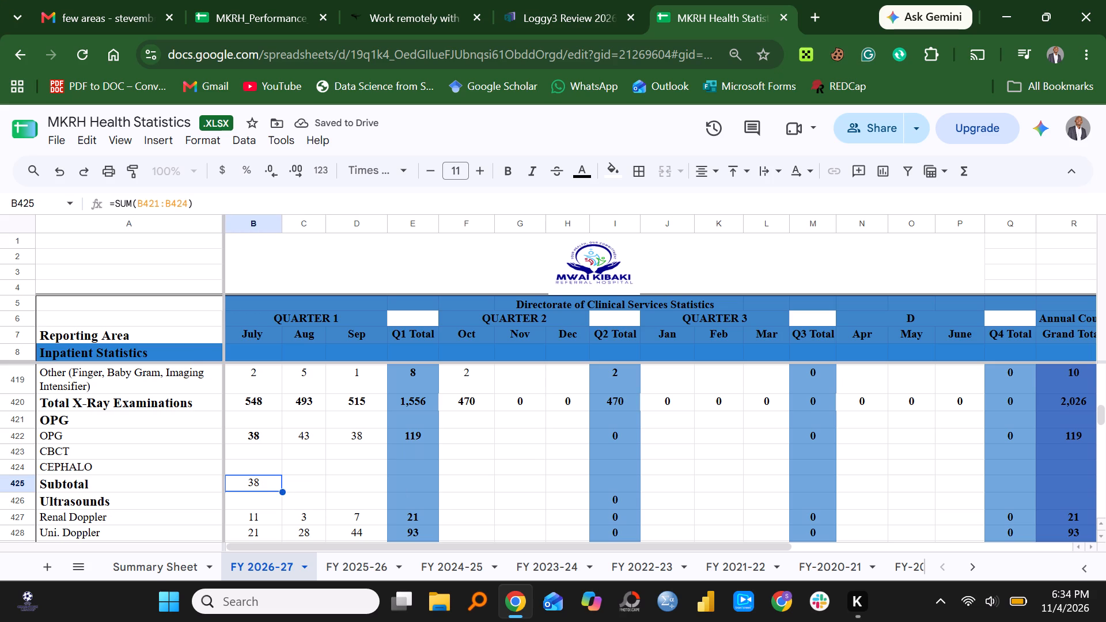
{"action": "left_click_drag", "start_coordinate": [283, 492], "coordinate": [357, 484]}
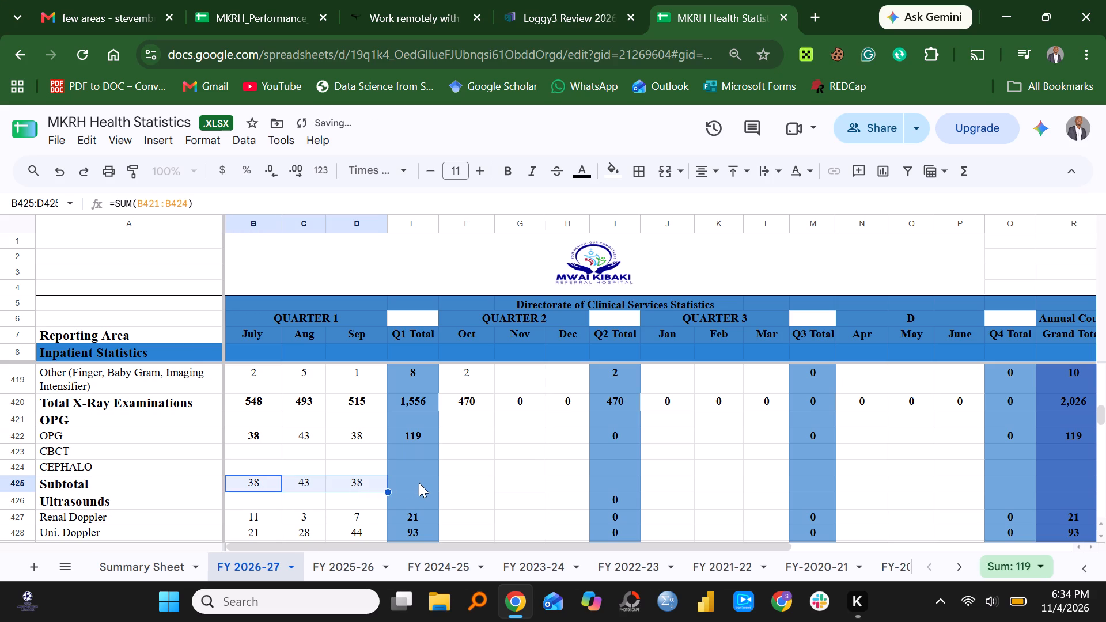
Enter =SUM(B425:D425) as the Q1 Total of the OPG Subtotal row.
{"action": "left_click", "coordinate": [419, 483]}
{"action": "type", "text": "=su"}
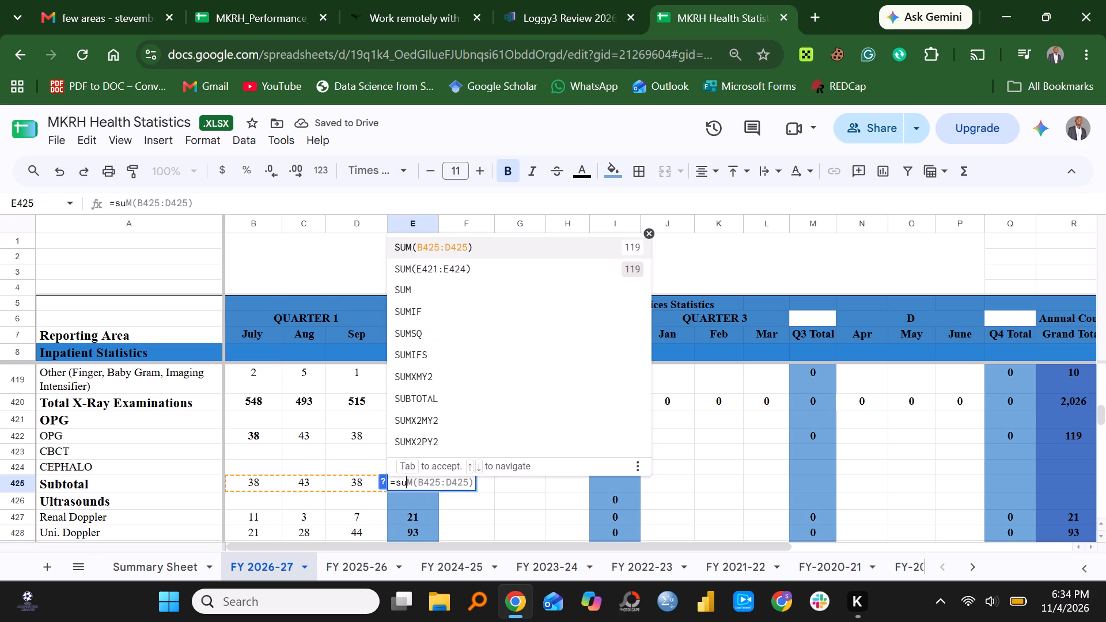
{"action": "key", "text": "Return"}
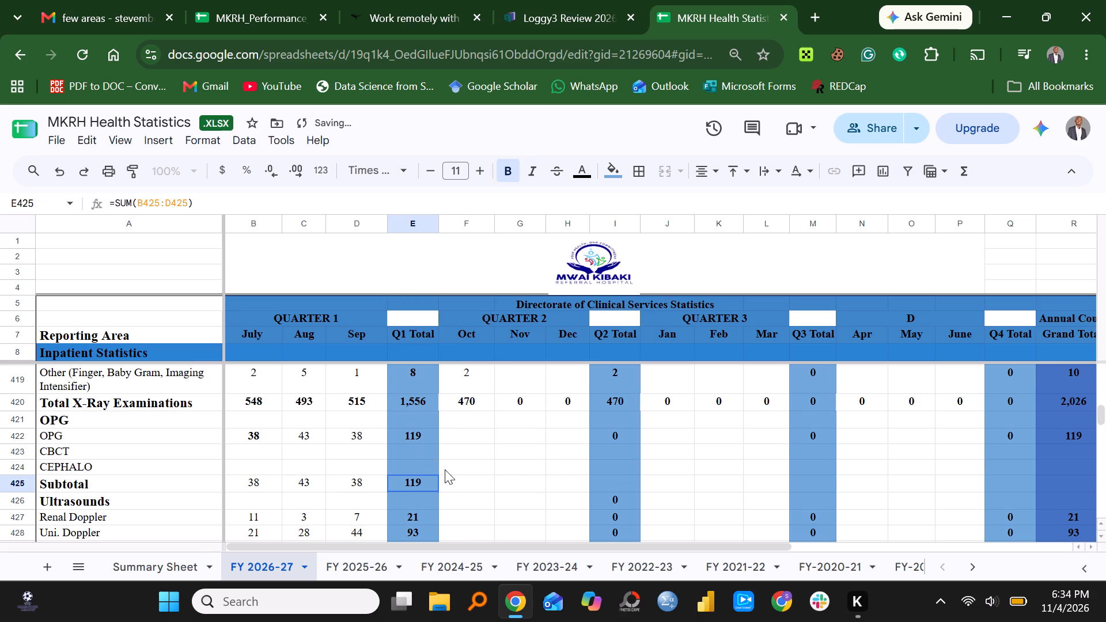
Copy the OPG row's Q1 Total formula down to the CBCT and CEPHALO rows.
{"action": "left_click", "coordinate": [423, 436]}
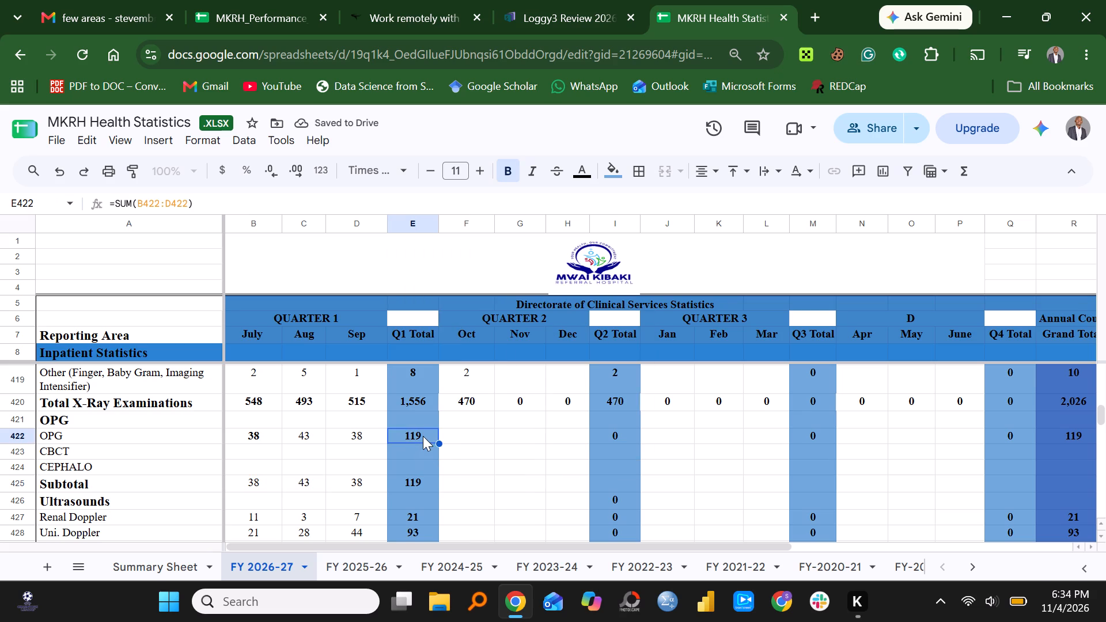
{"action": "left_click_drag", "start_coordinate": [439, 442], "coordinate": [427, 468]}
Enter the October figures for OPG 41, CBCT 2 and CEPHALO 6.
{"action": "left_click", "coordinate": [472, 441]}
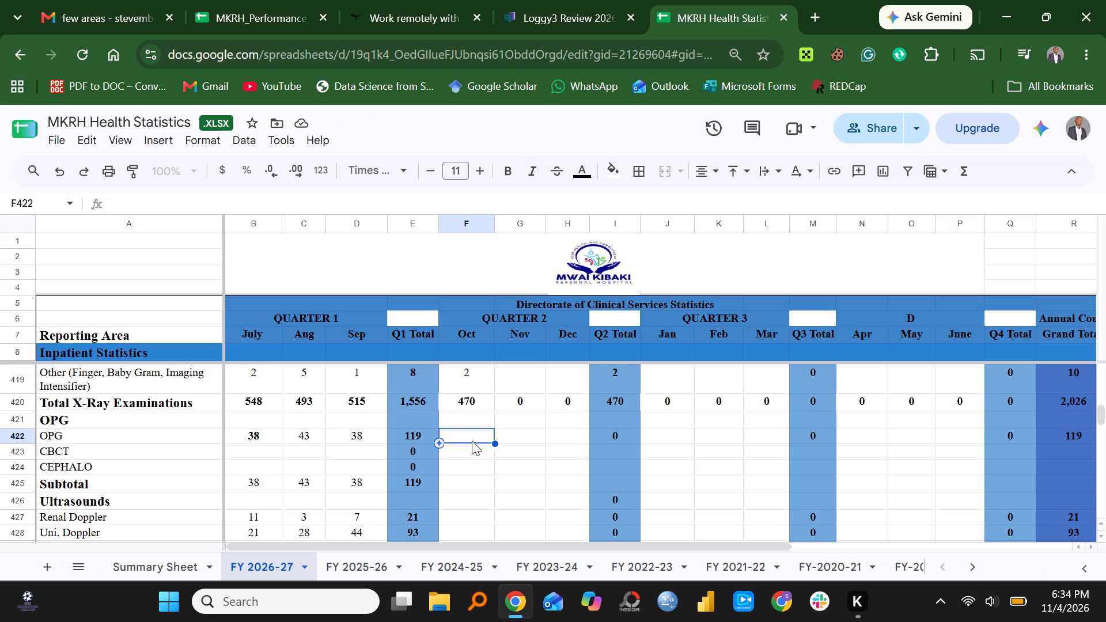
{"action": "type", "text": "41"}
{"action": "key", "text": "Down"}
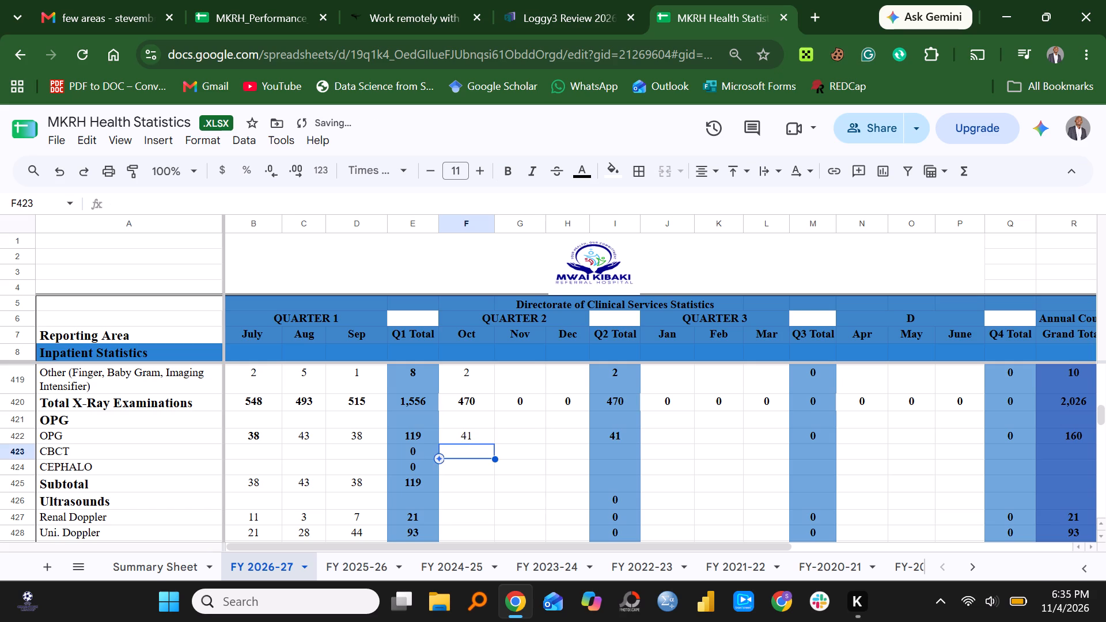
{"action": "key", "text": "2"}
{"action": "key", "text": "Down"}
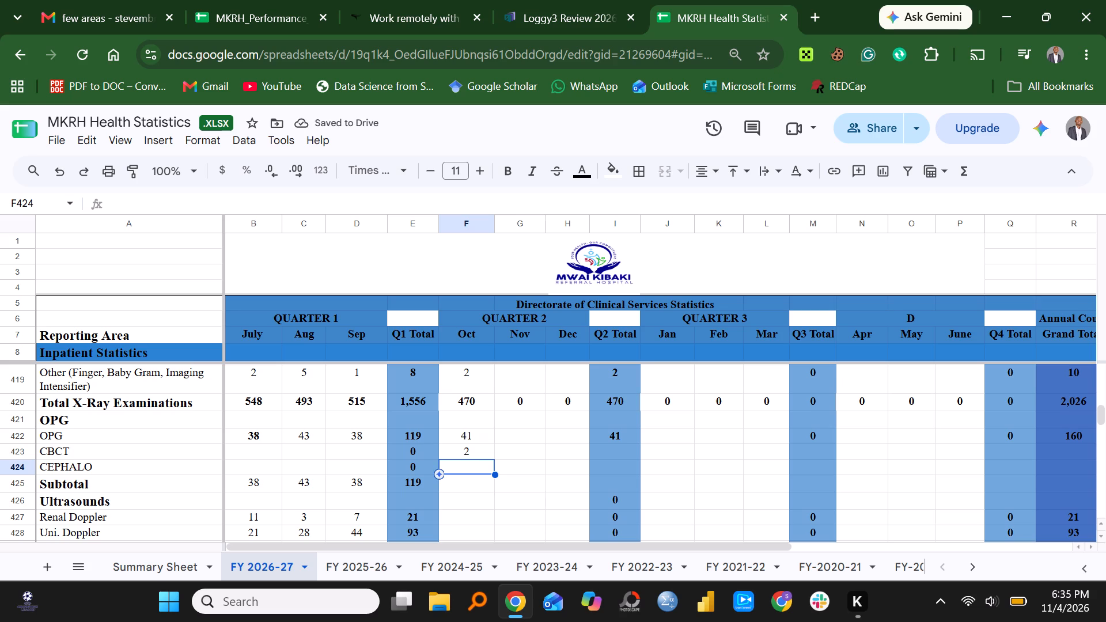
{"action": "key", "text": "6"}
{"action": "key", "text": "Down"}
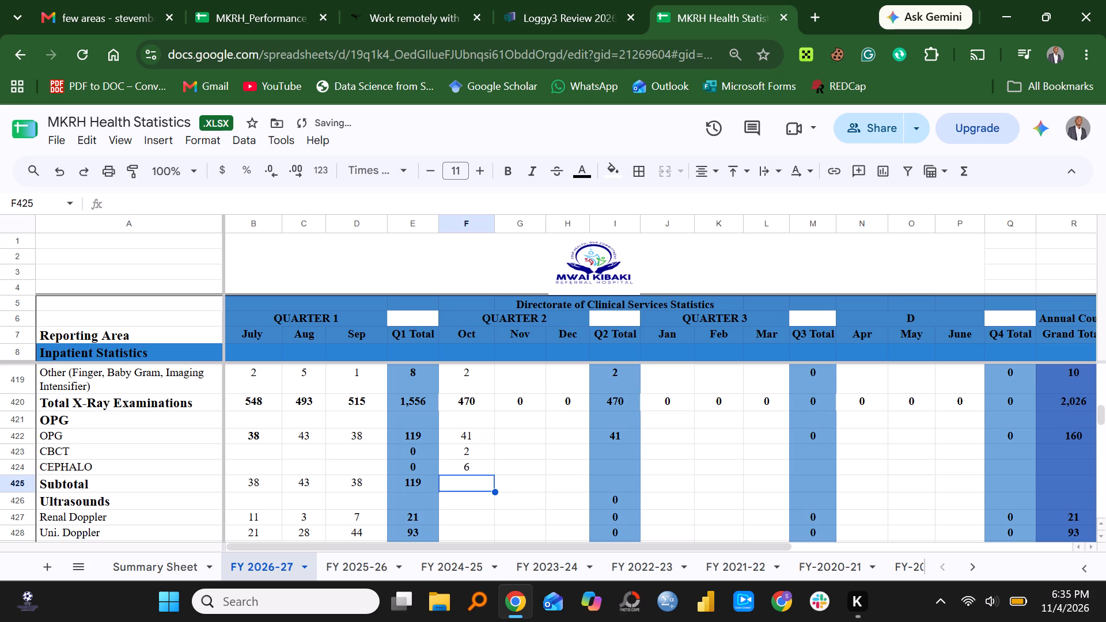
Enter =SUM(F422:F424) as the October figure in the OPG Subtotal row.
{"action": "key", "text": "equal"}
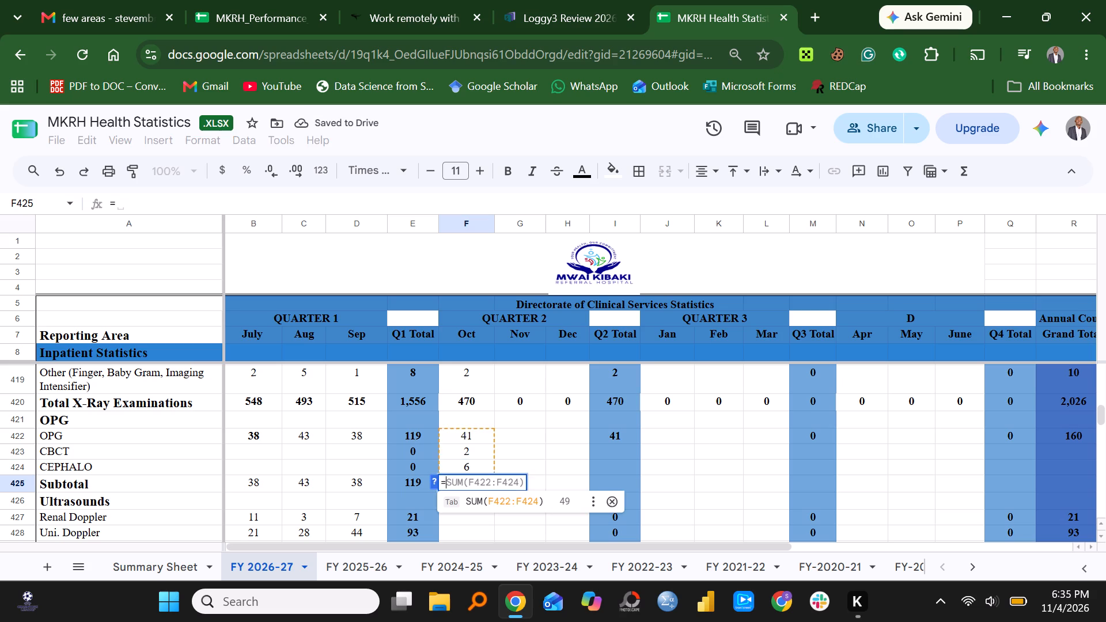
{"action": "key", "text": "s"}
{"action": "key", "text": "Return"}
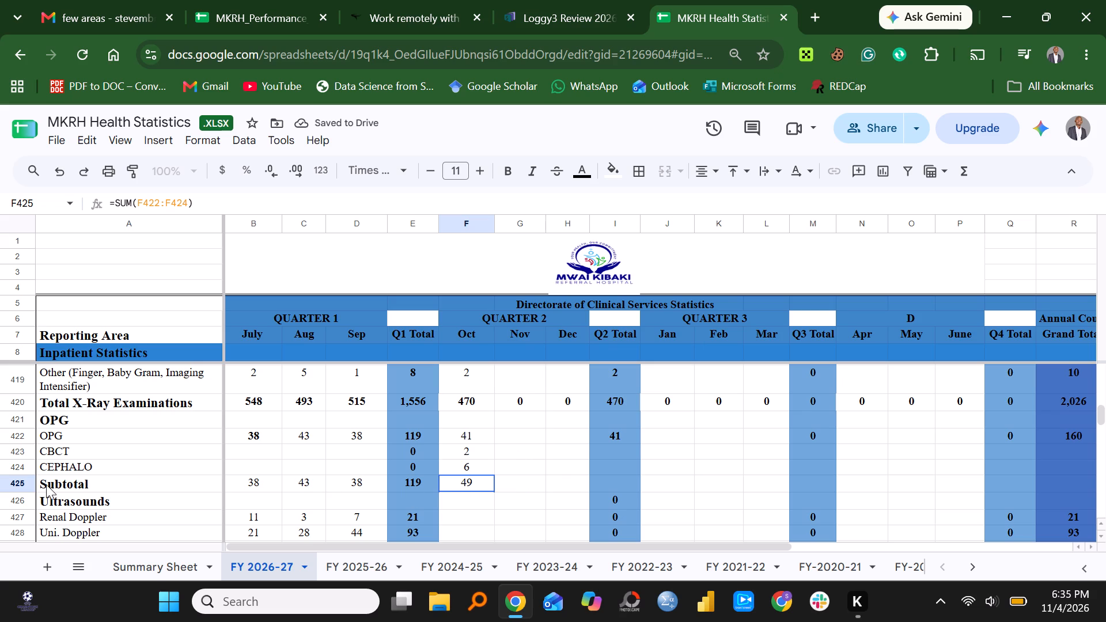
Make the whole OPG Subtotal row bold.
{"action": "left_click", "coordinate": [24, 484]}
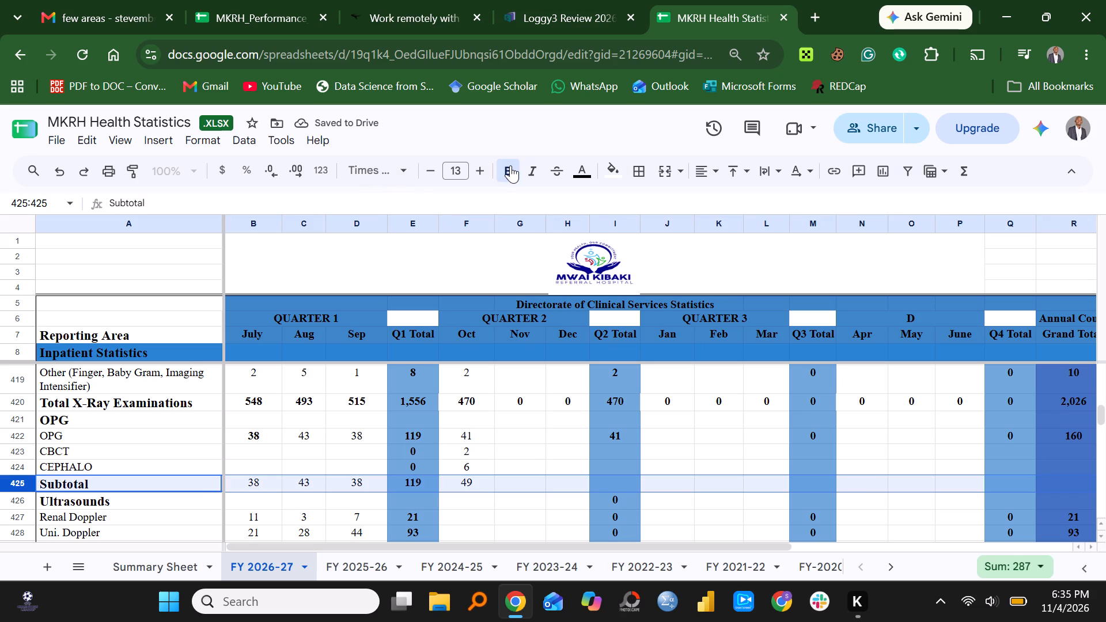
{"action": "left_click", "coordinate": [510, 165]}
{"action": "left_click", "coordinate": [510, 165]}
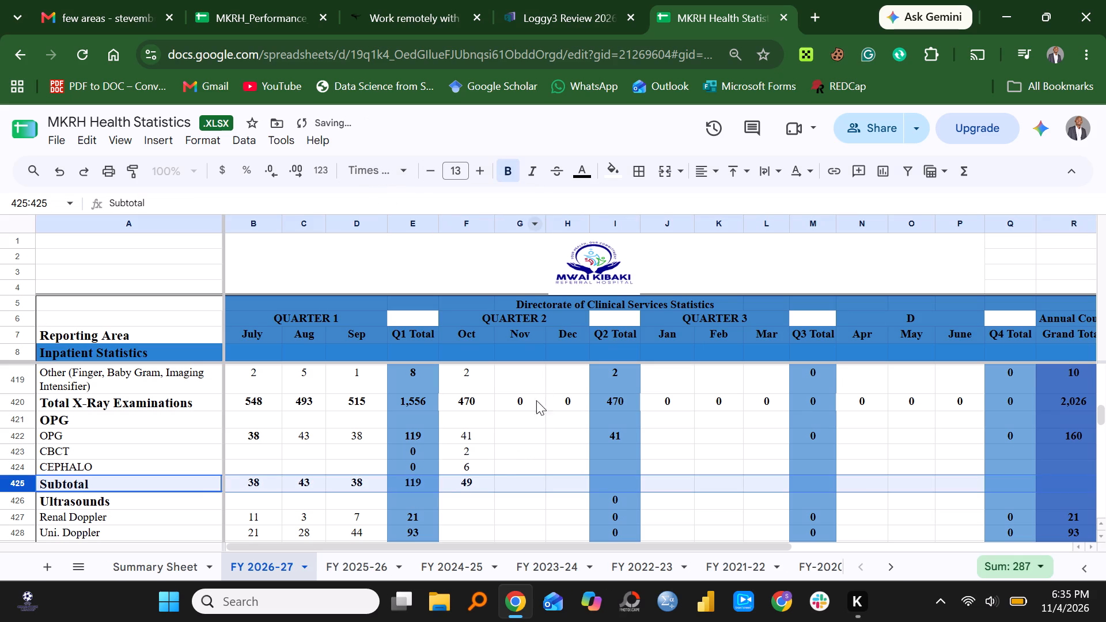
Remove the bold formatting from the OPG row's July to September figures.
{"action": "left_click", "coordinate": [23, 436]}
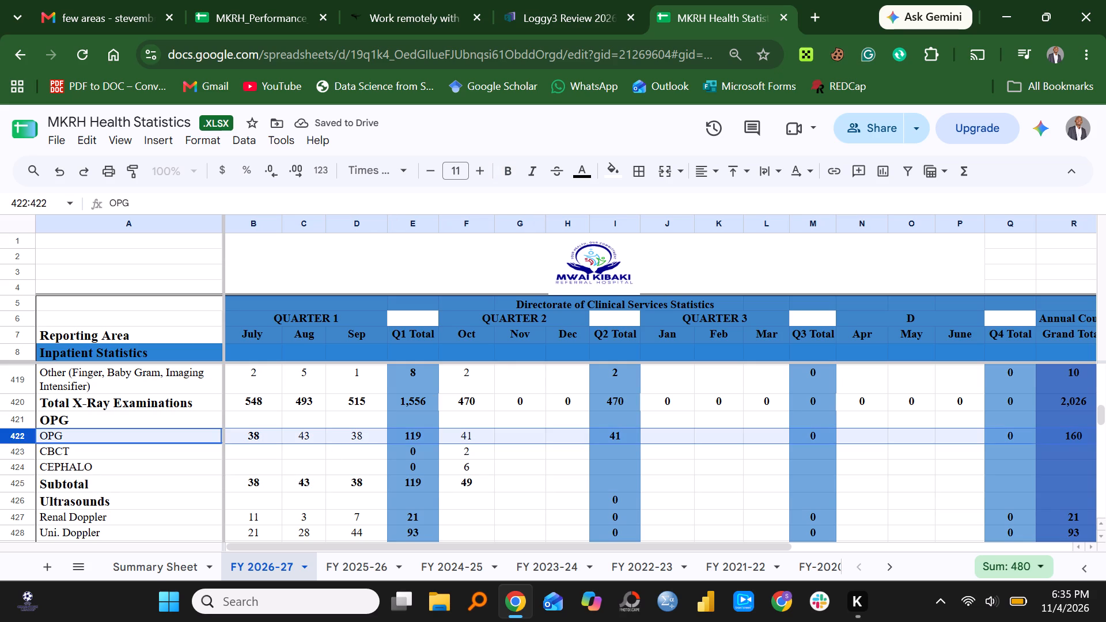
{"action": "left_click_drag", "start_coordinate": [249, 438], "coordinate": [366, 438]}
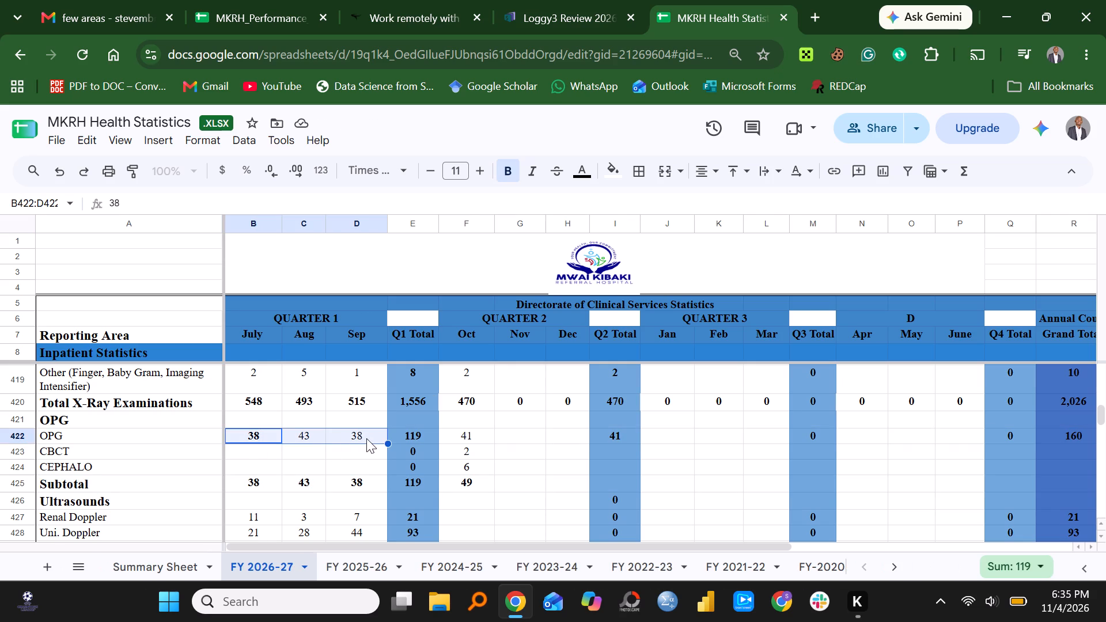
{"action": "left_click", "coordinate": [509, 172]}
Copy the OPG row's Q2 Total formula down to the CBCT and CEPHALO rows.
{"action": "left_click", "coordinate": [629, 442]}
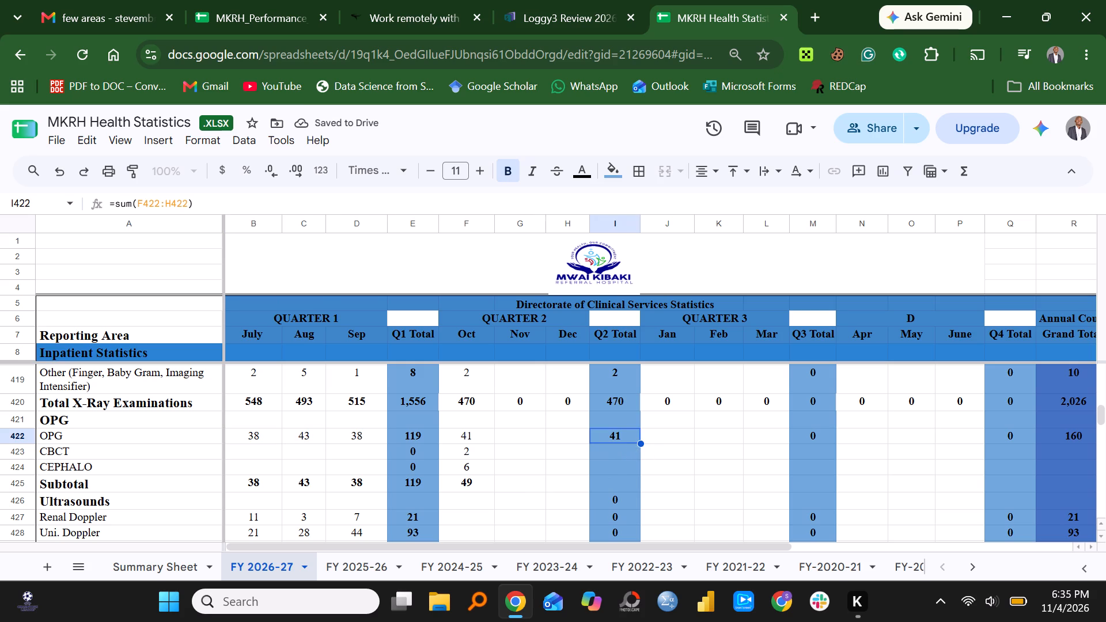
{"action": "double_click", "coordinate": [639, 444]}
{"action": "left_click_drag", "start_coordinate": [639, 444], "coordinate": [632, 475]}
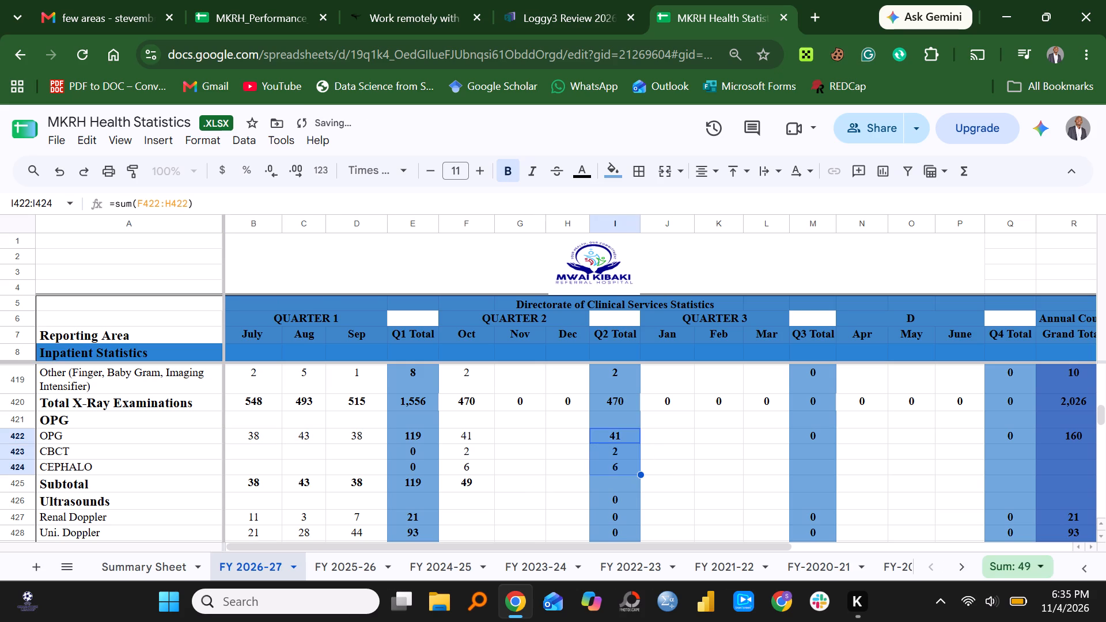
Enter =SUM(I421:I424) as the Q2 Total of the OPG Subtotal row.
{"action": "left_click", "coordinate": [619, 487]}
{"action": "key", "text": "equal"}
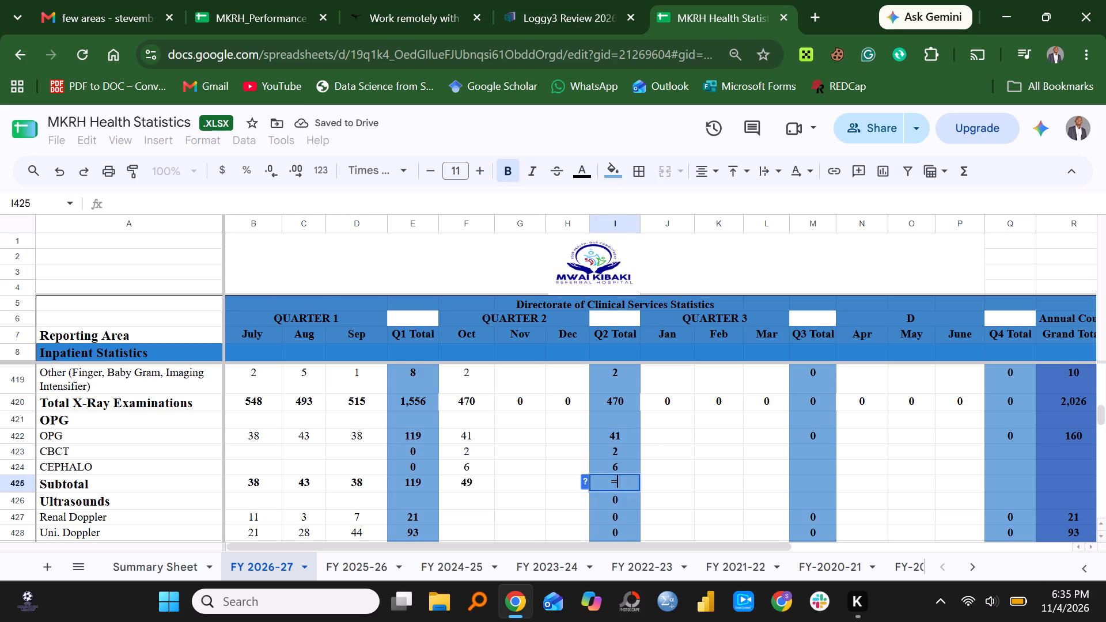
{"action": "key", "text": "Return"}
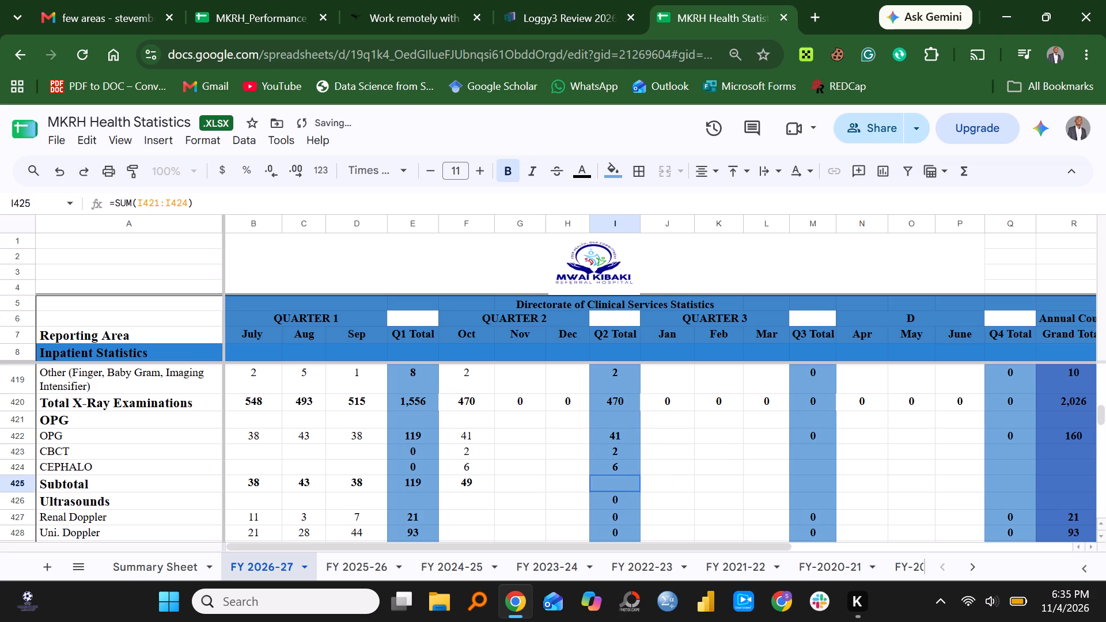
Copy the OPG row's Q3 Total formula down through the CBCT, CEPHALO and Subtotal rows.
{"action": "left_click", "coordinate": [824, 447]}
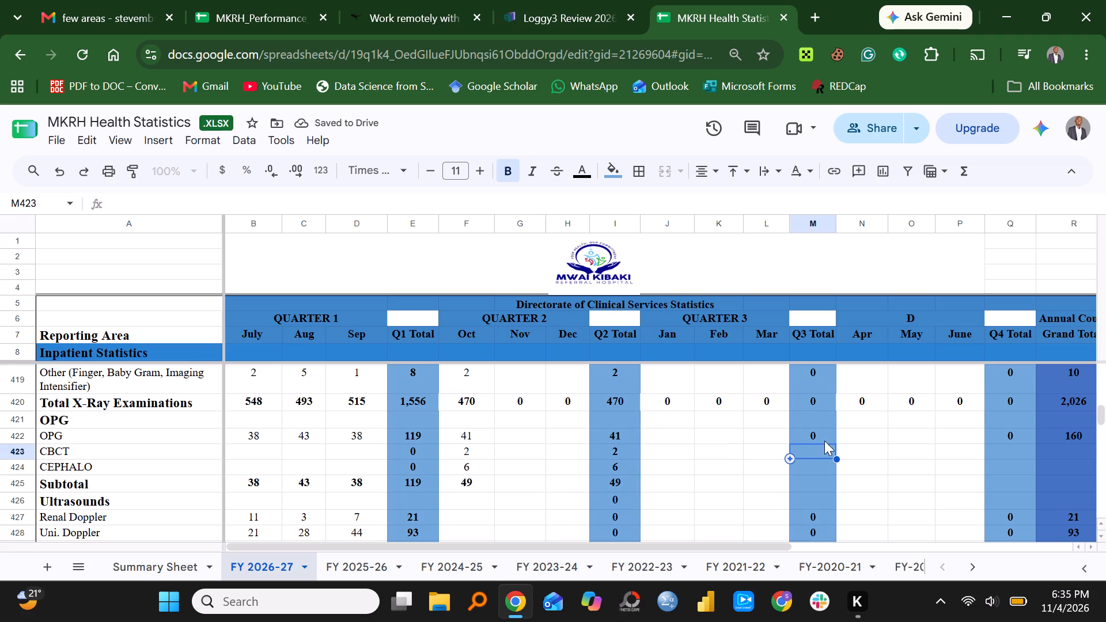
{"action": "left_click", "coordinate": [824, 439]}
{"action": "left_click_drag", "start_coordinate": [835, 443], "coordinate": [828, 484]}
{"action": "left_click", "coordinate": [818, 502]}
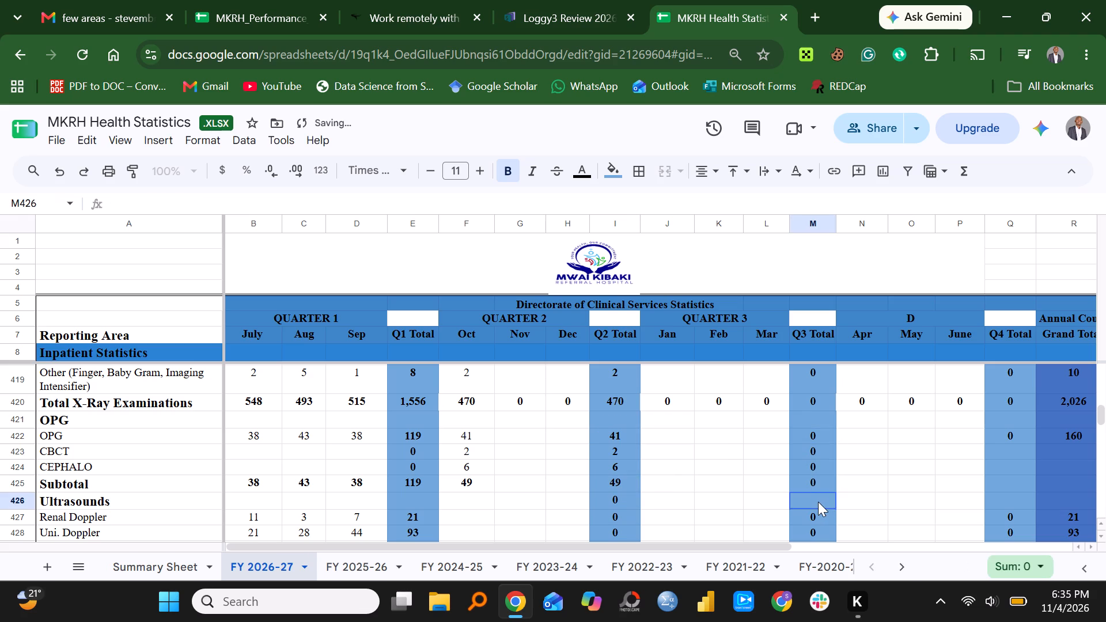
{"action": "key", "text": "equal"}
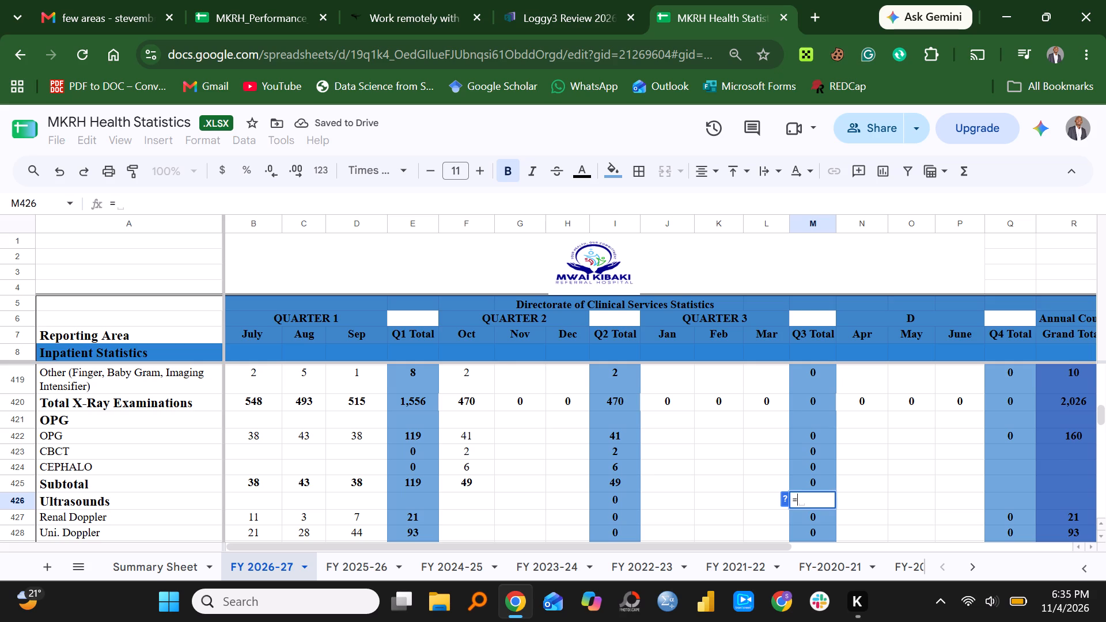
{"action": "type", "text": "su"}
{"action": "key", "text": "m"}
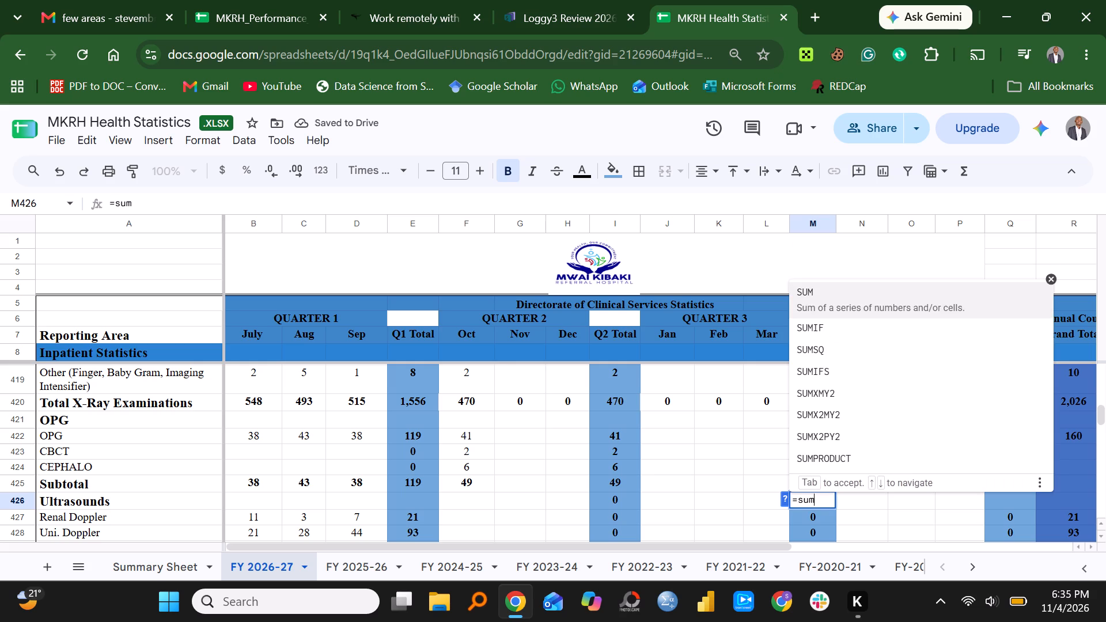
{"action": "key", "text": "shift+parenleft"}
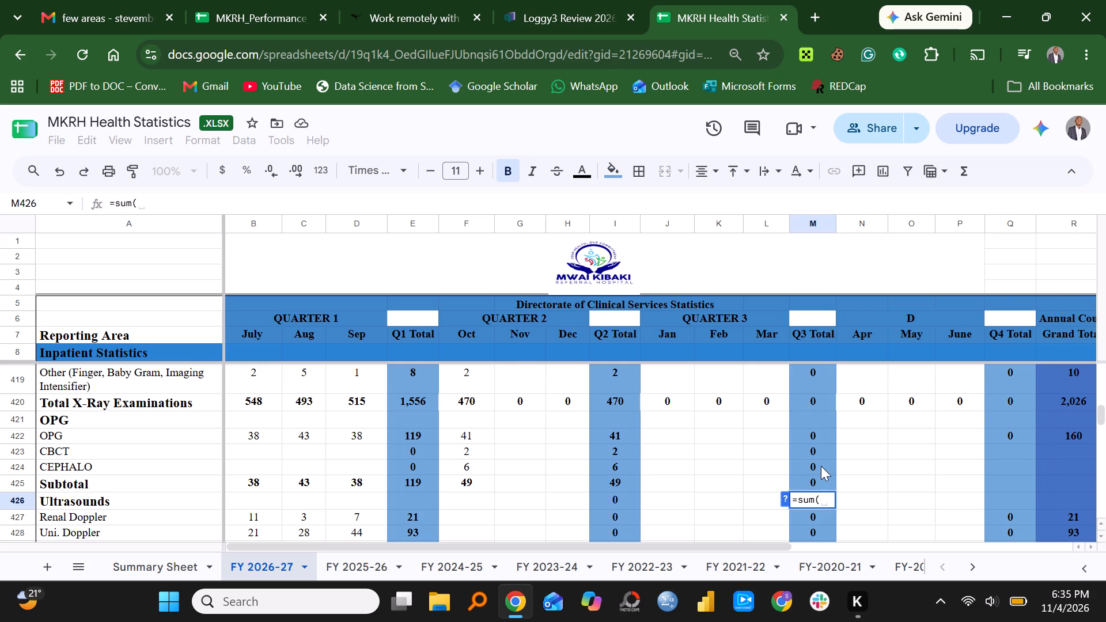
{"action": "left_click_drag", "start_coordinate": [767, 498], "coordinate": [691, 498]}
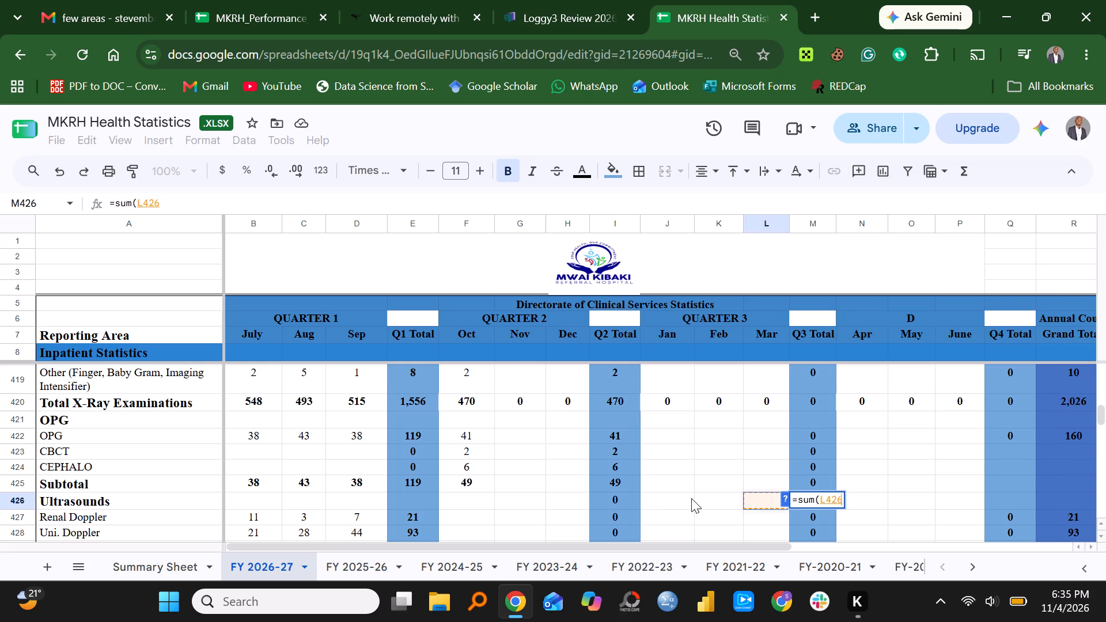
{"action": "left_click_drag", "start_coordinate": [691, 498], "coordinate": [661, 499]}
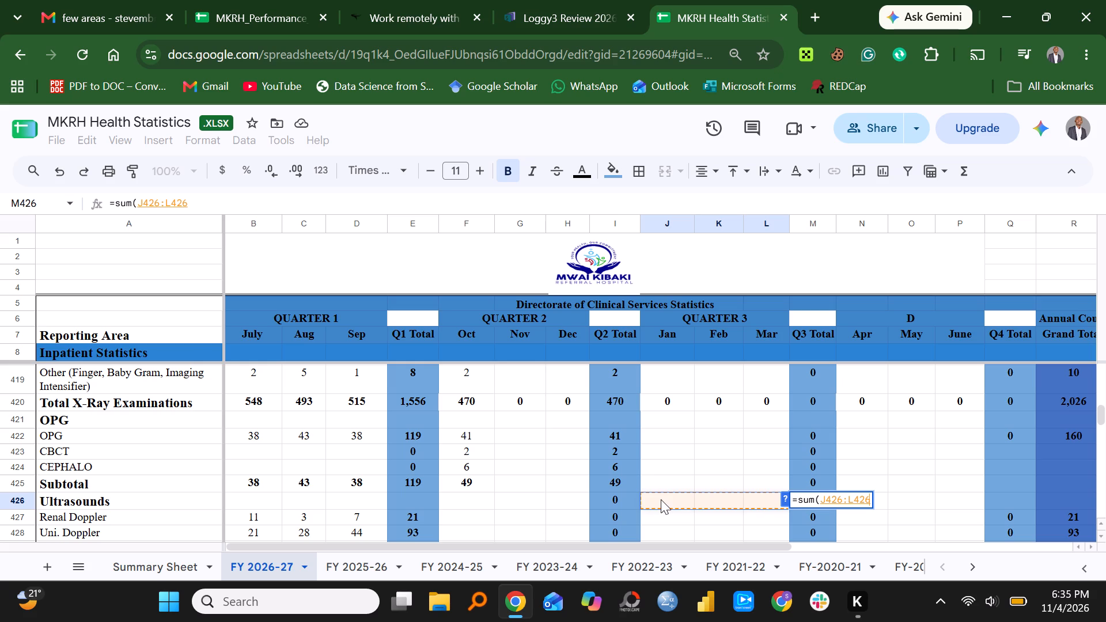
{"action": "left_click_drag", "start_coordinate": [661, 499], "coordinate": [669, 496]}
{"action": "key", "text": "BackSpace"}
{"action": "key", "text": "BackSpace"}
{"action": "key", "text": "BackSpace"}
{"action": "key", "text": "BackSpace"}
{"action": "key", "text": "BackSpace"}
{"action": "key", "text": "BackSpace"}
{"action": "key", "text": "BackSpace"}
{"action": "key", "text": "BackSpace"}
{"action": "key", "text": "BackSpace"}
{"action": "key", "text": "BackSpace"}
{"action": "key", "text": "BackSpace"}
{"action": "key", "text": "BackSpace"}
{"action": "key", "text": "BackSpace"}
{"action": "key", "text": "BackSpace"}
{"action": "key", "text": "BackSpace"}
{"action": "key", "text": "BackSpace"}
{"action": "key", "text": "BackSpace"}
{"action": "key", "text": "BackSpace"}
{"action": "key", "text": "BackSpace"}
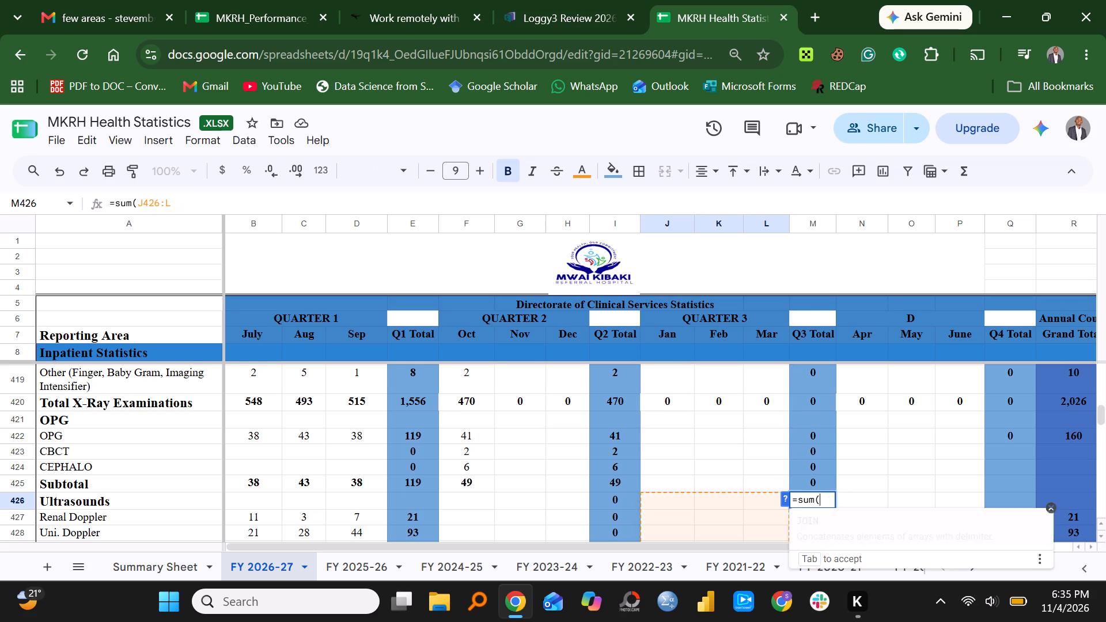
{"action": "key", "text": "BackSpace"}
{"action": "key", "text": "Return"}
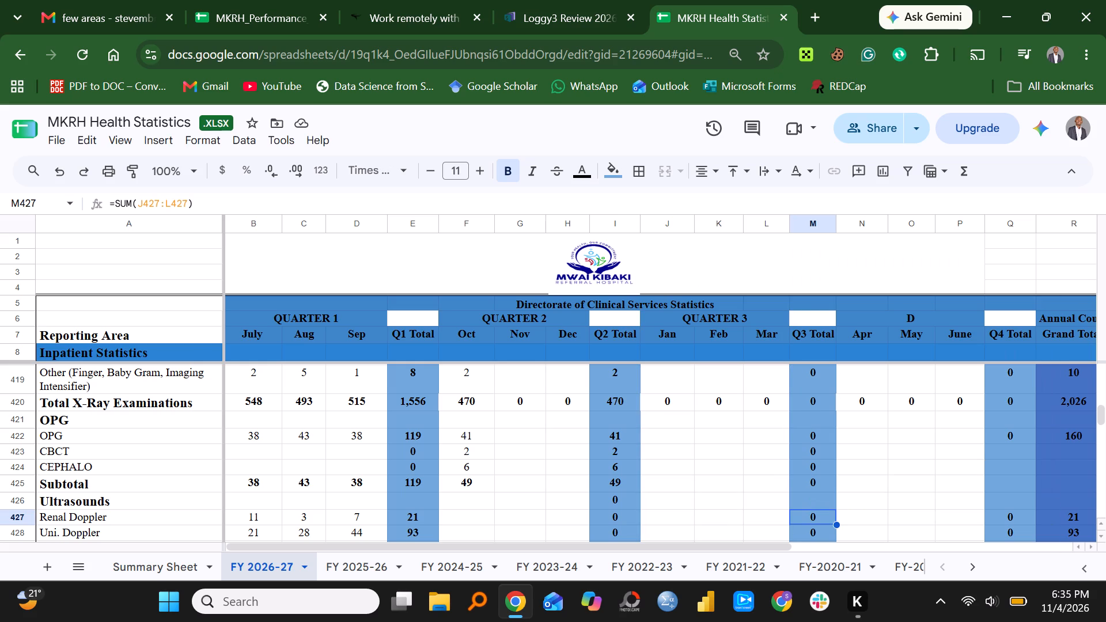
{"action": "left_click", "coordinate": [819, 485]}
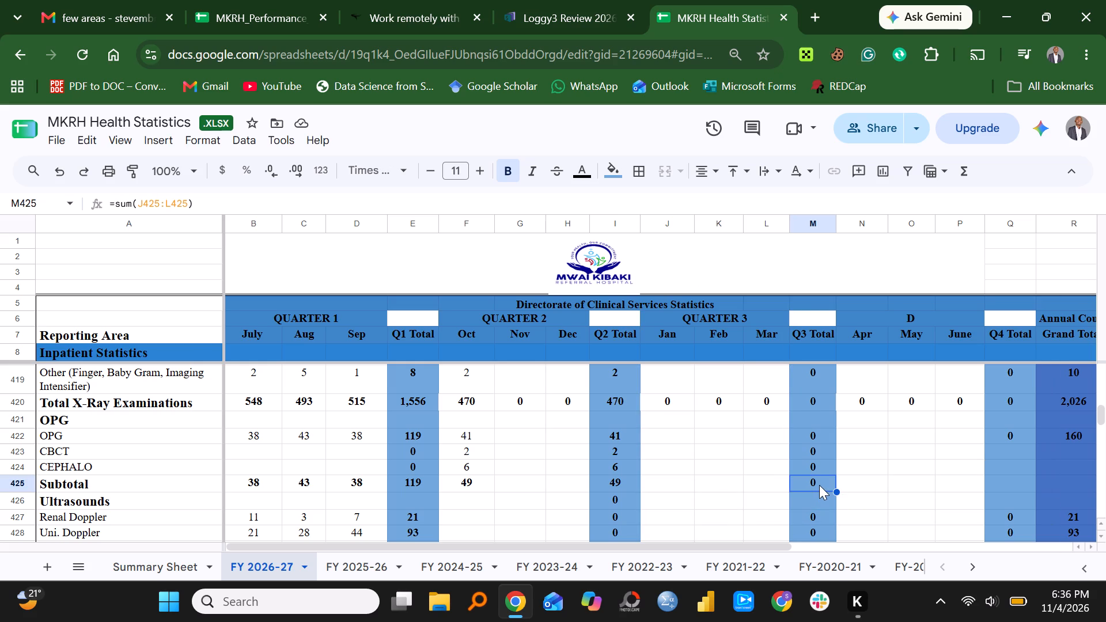
Copy the OPG row's Q4 Total formula down through the CBCT, CEPHALO, Subtotal and Ultrasounds rows.
{"action": "left_click", "coordinate": [1016, 442]}
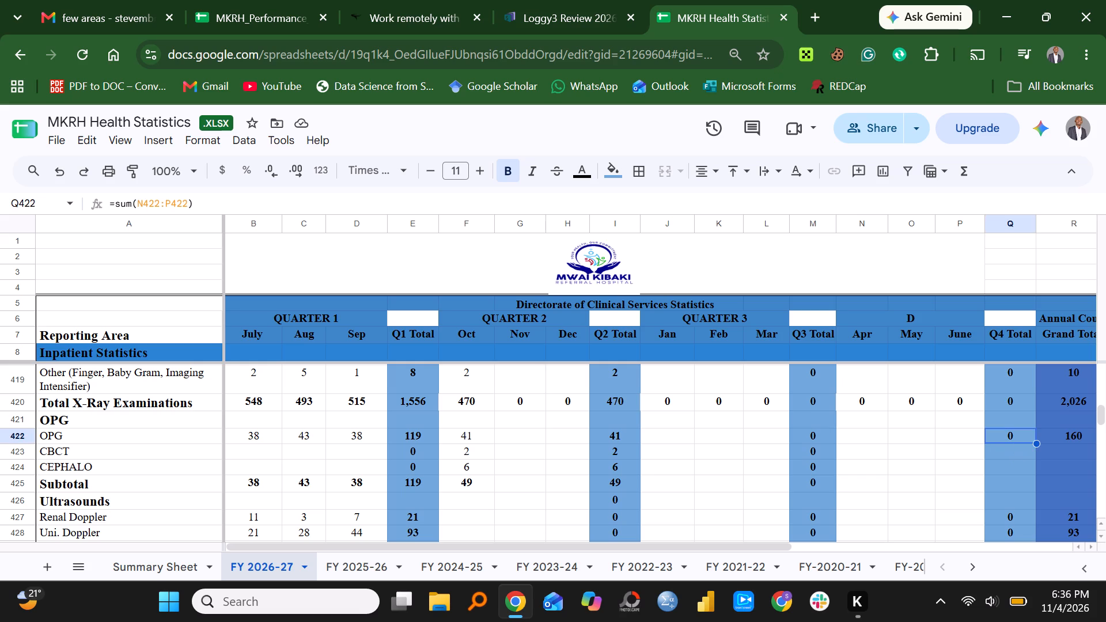
{"action": "left_click_drag", "start_coordinate": [1037, 444], "coordinate": [1032, 477]}
{"action": "left_click_drag", "start_coordinate": [1032, 477], "coordinate": [1031, 498]}
Copy the OPG row's Annual Count Grand Total formula down through the CBCT, CEPHALO, Subtotal and Ultrasounds rows.
{"action": "left_click", "coordinate": [1092, 435]}
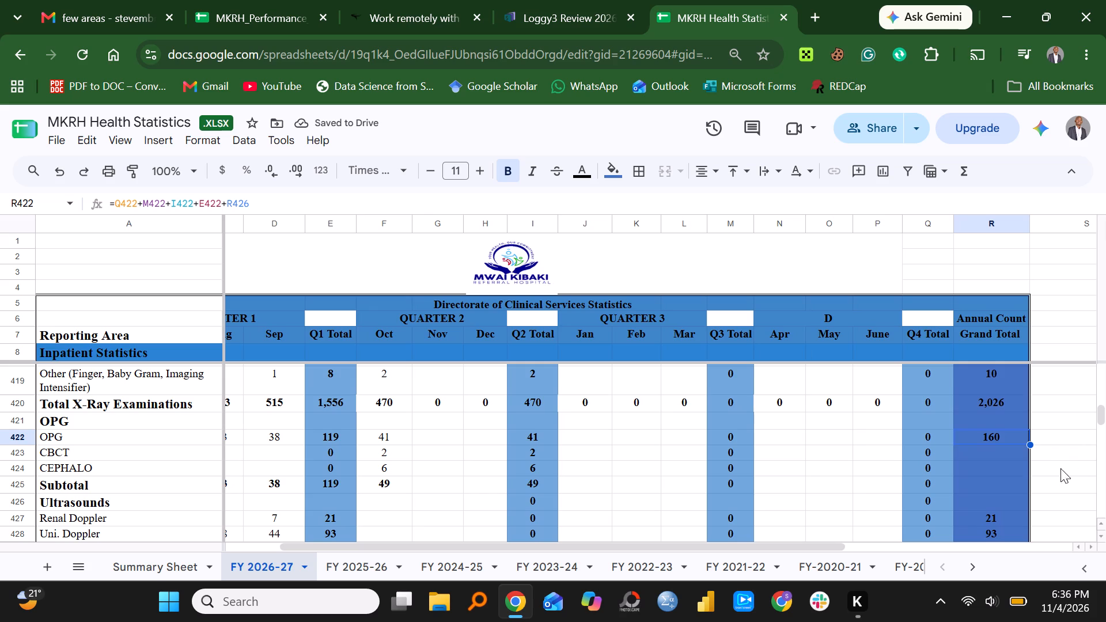
{"action": "left_click_drag", "start_coordinate": [1031, 445], "coordinate": [1017, 498]}
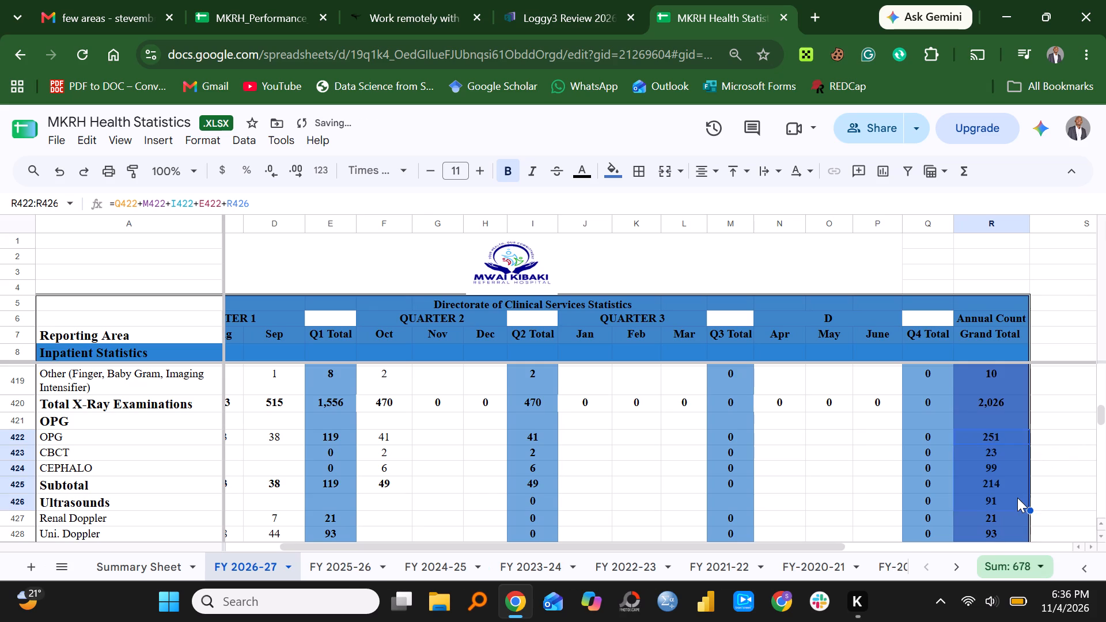
{"action": "left_click", "coordinate": [1068, 478]}
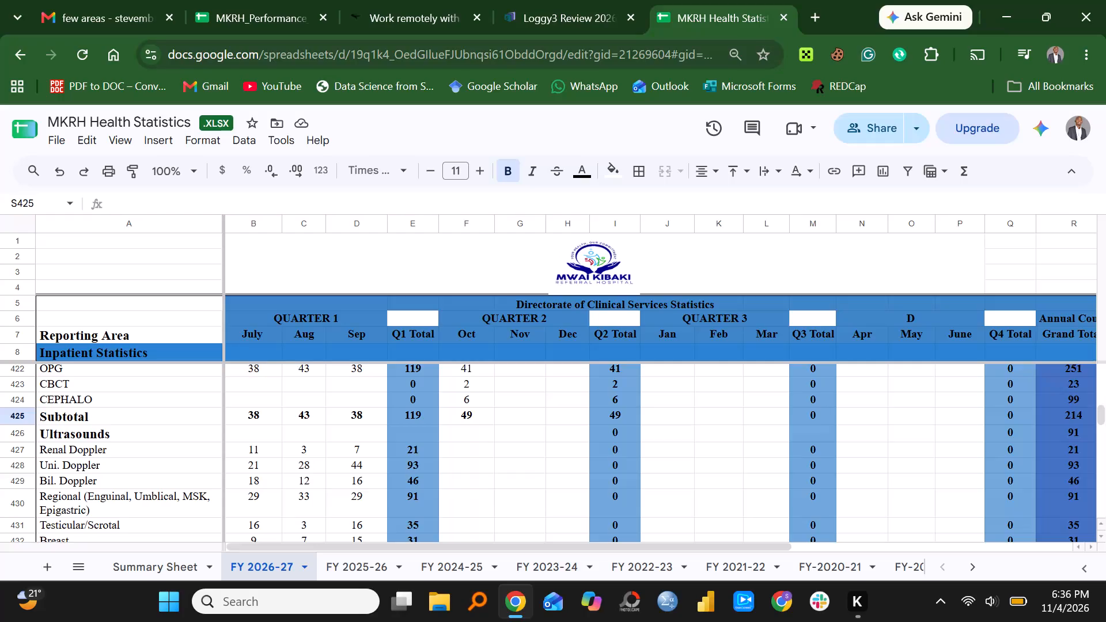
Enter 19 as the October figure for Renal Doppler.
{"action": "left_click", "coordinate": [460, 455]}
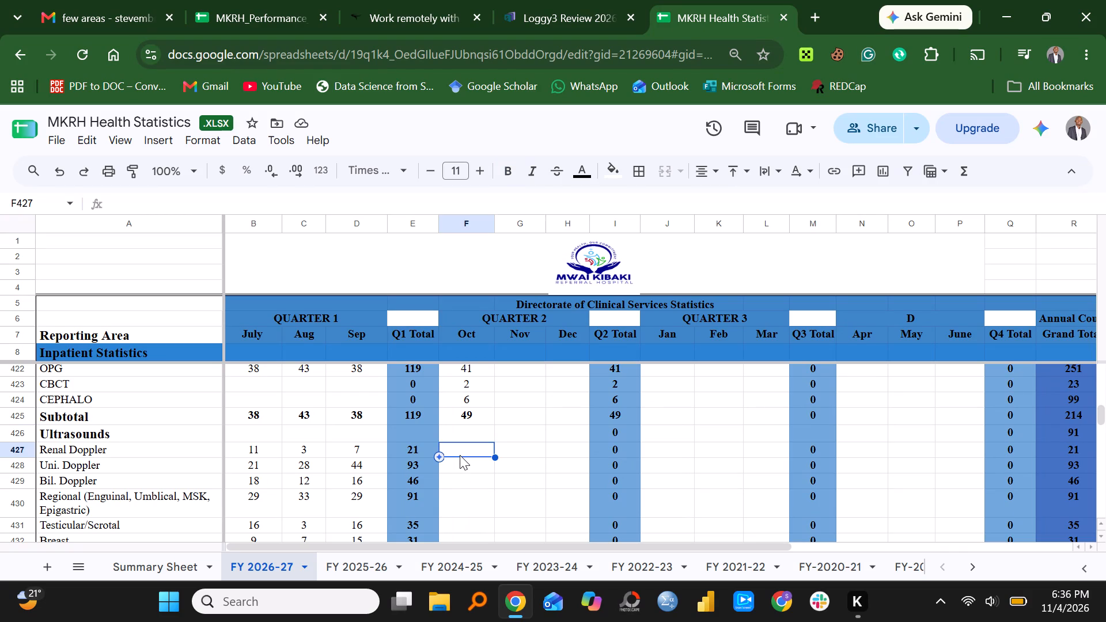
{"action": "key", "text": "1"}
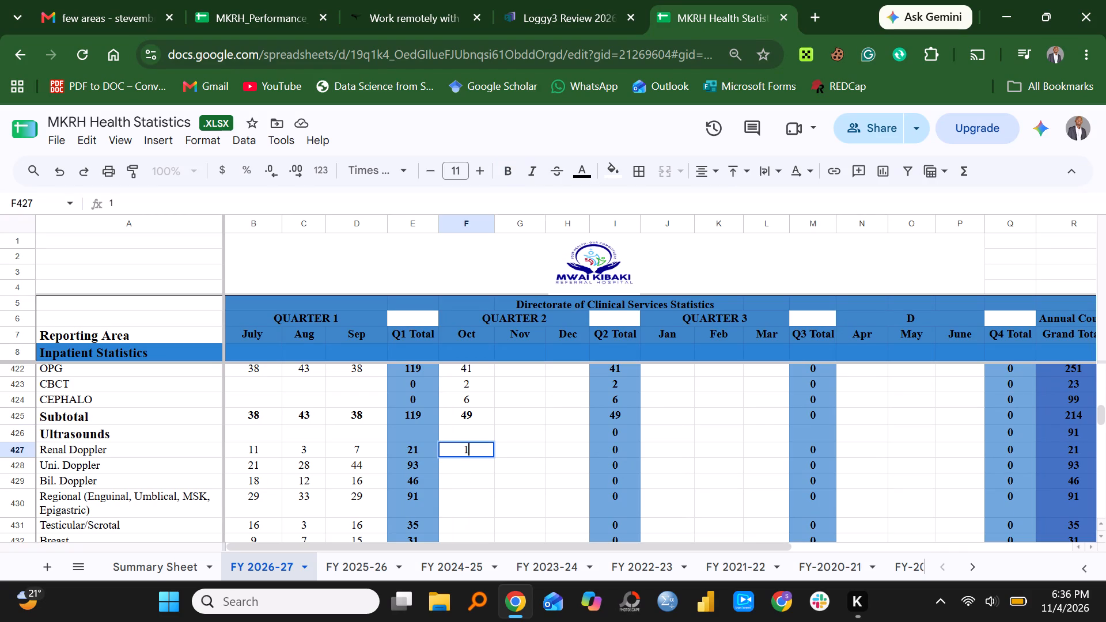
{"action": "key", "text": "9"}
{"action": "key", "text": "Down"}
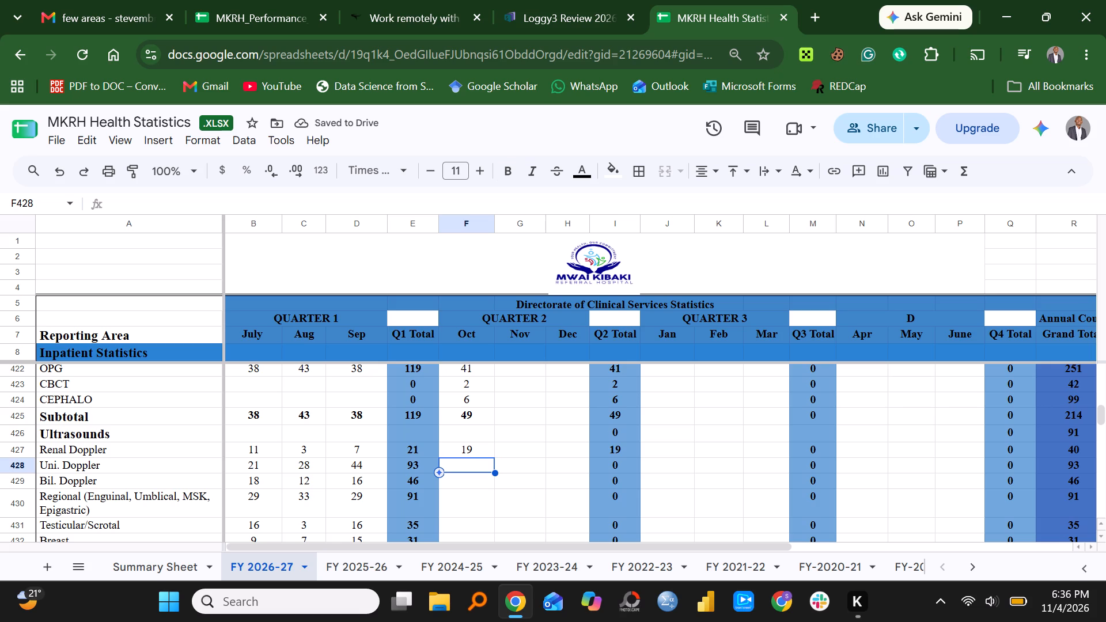
Set the October figures to 4 for Renal Doppler, 32 for Uni. Doppler and 14 for Bil. Doppler.
{"action": "key", "text": "Up"}
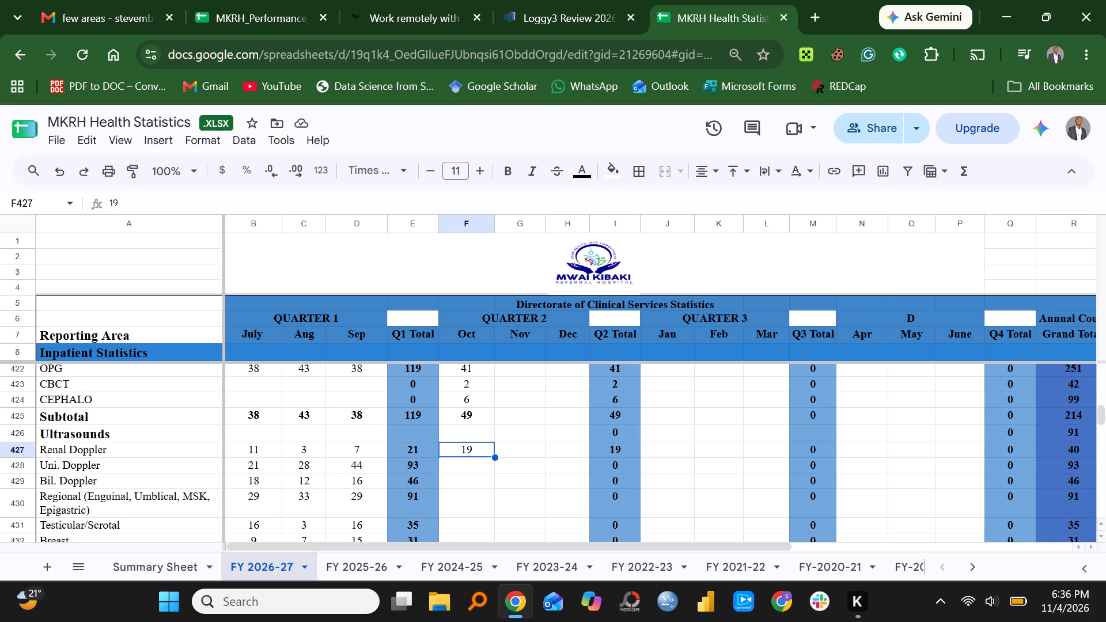
{"action": "key", "text": "4"}
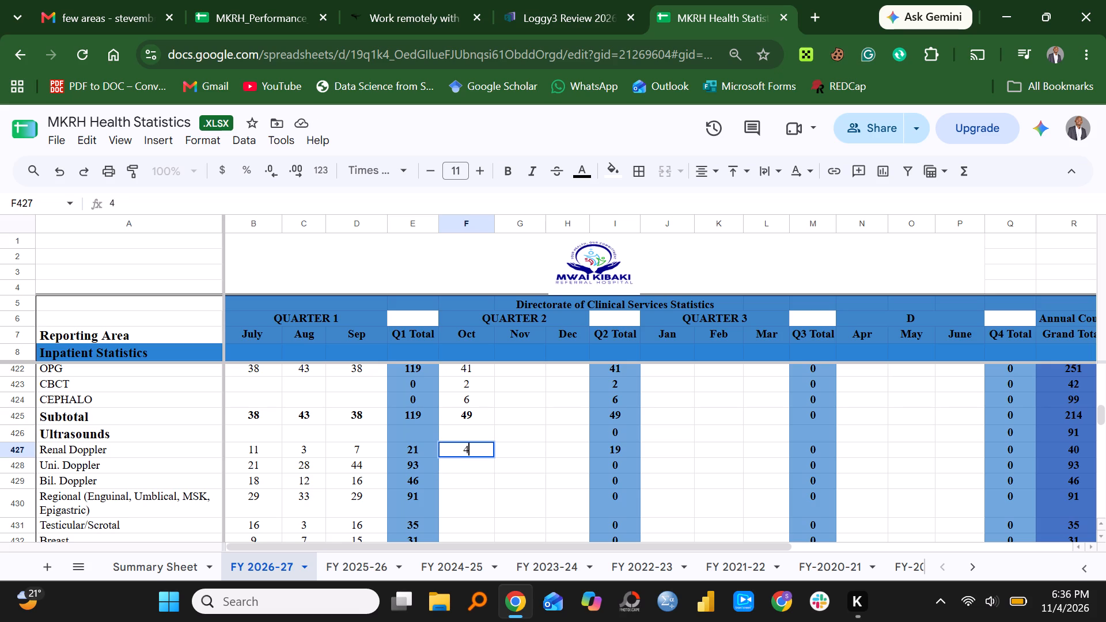
{"action": "key", "text": "Down"}
{"action": "type", "text": "32"}
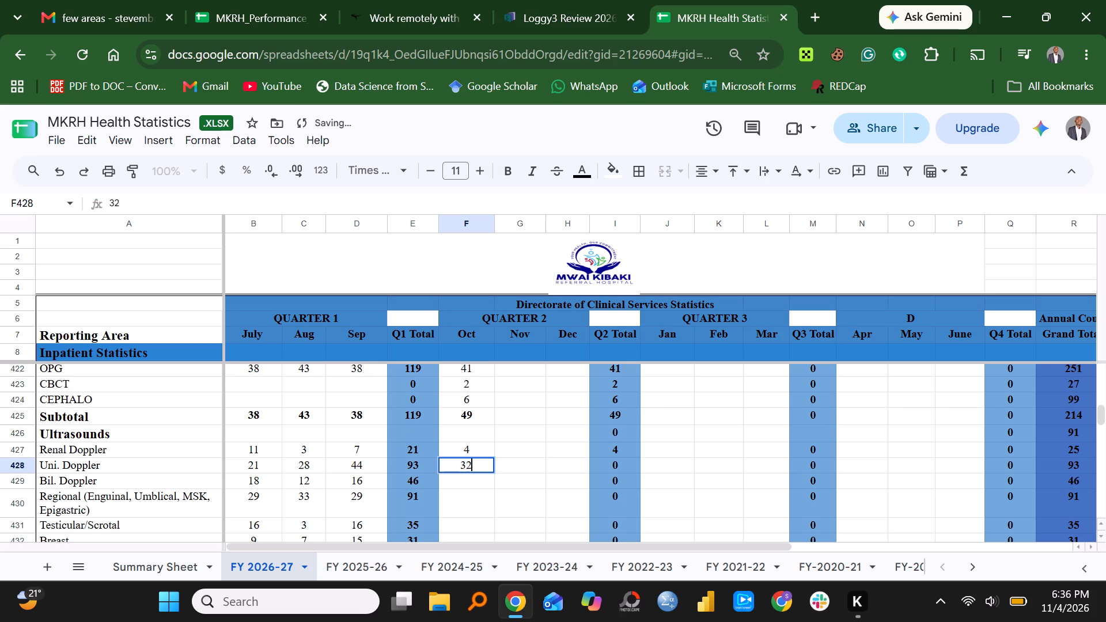
{"action": "key", "text": "Down"}
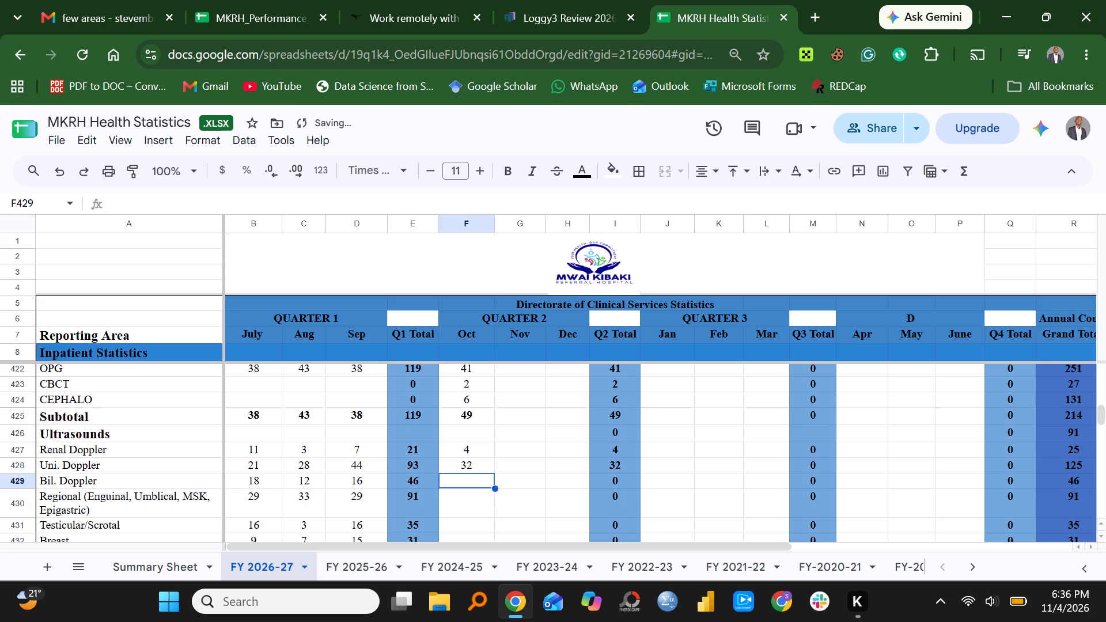
{"action": "type", "text": "14"}
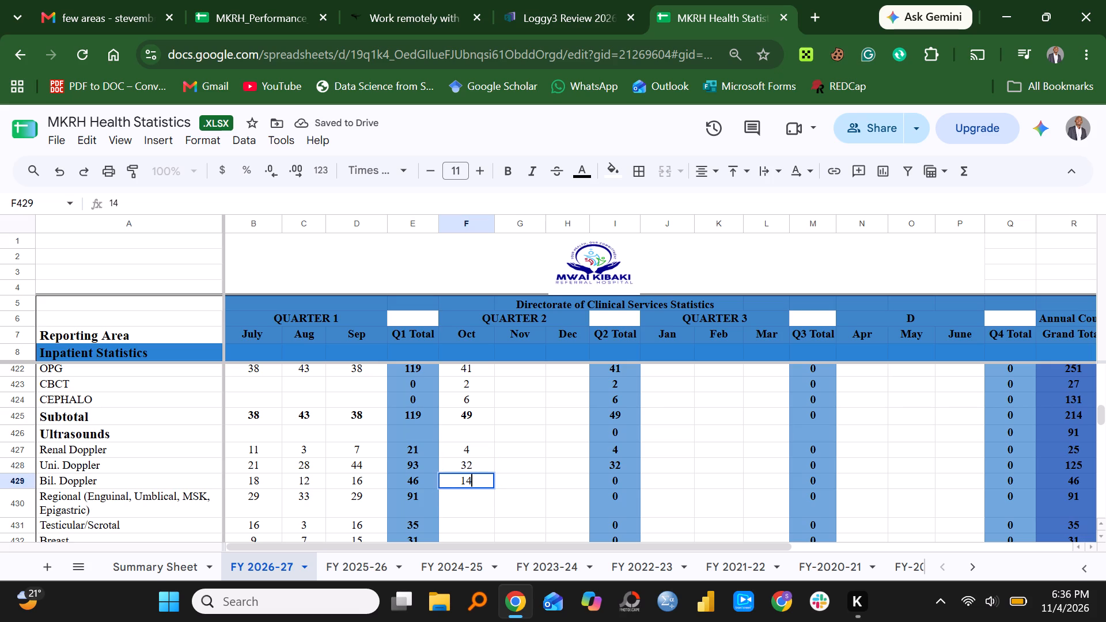
{"action": "key", "text": "Down"}
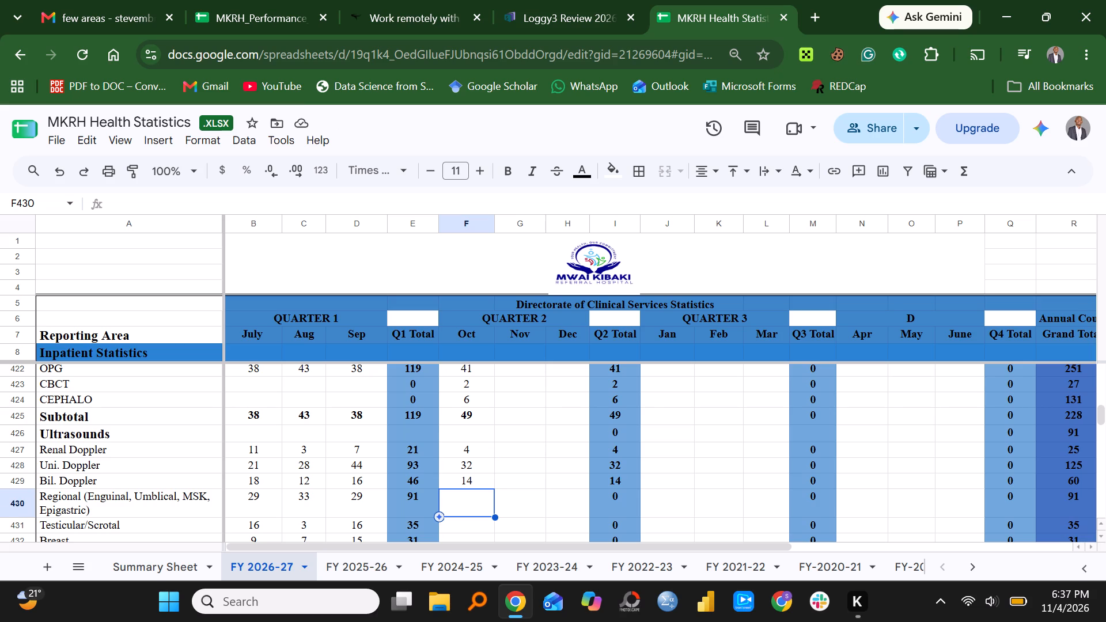
Enter the October ultrasound figures: 14 for Regional, 13 for Testicular/Scrotal, 13 for Breast and 3 for Neck/thyroid.
{"action": "type", "text": "14"}
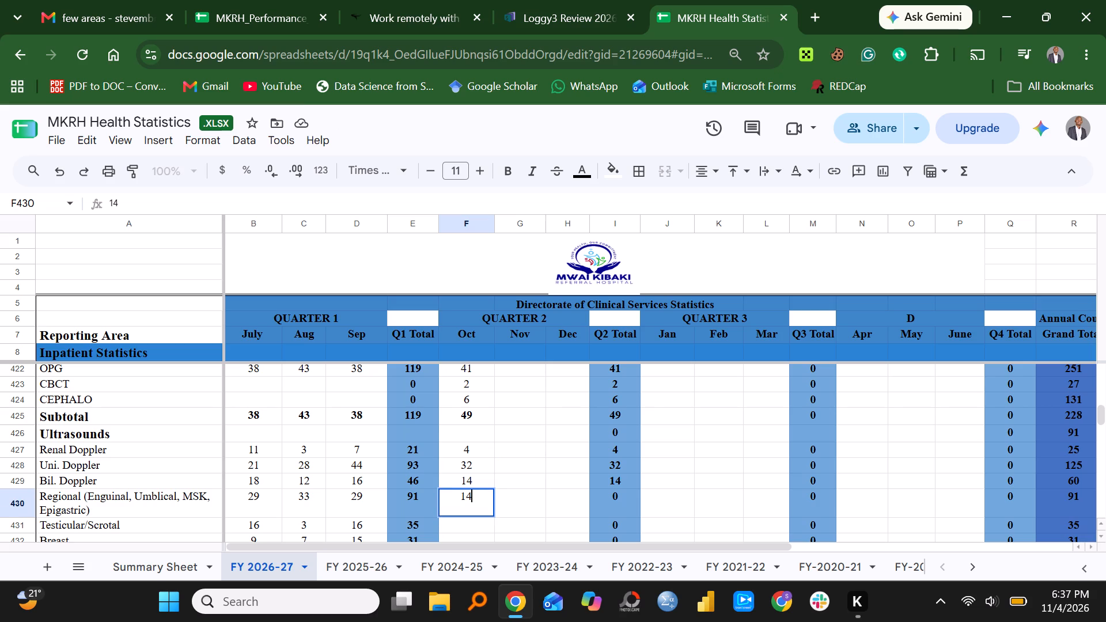
{"action": "key", "text": "Down"}
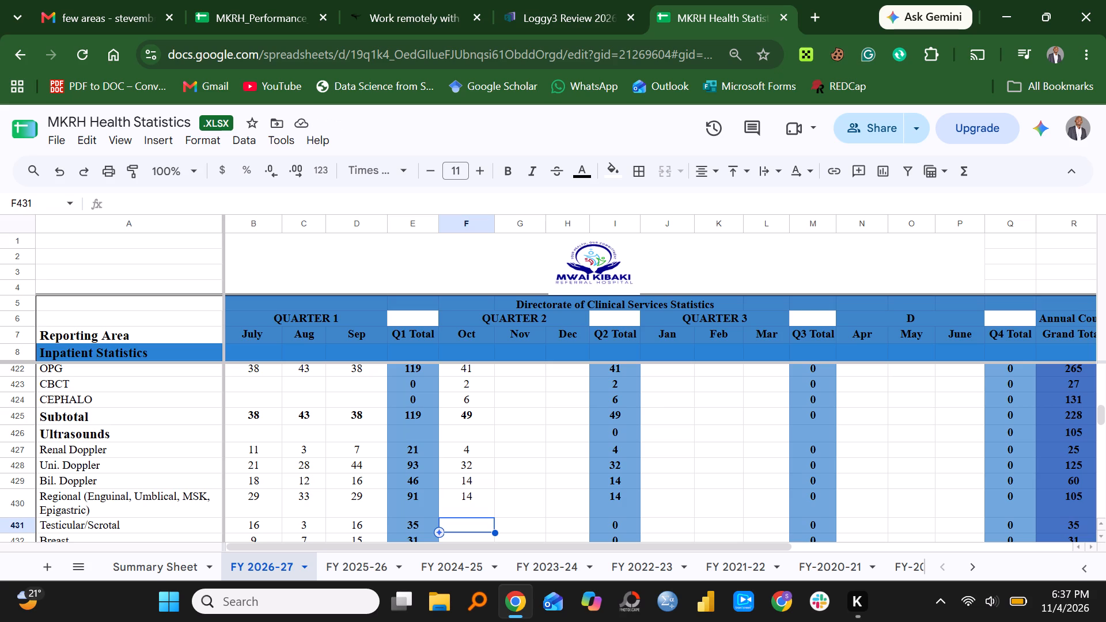
{"action": "type", "text": "13"}
{"action": "key", "text": "Down"}
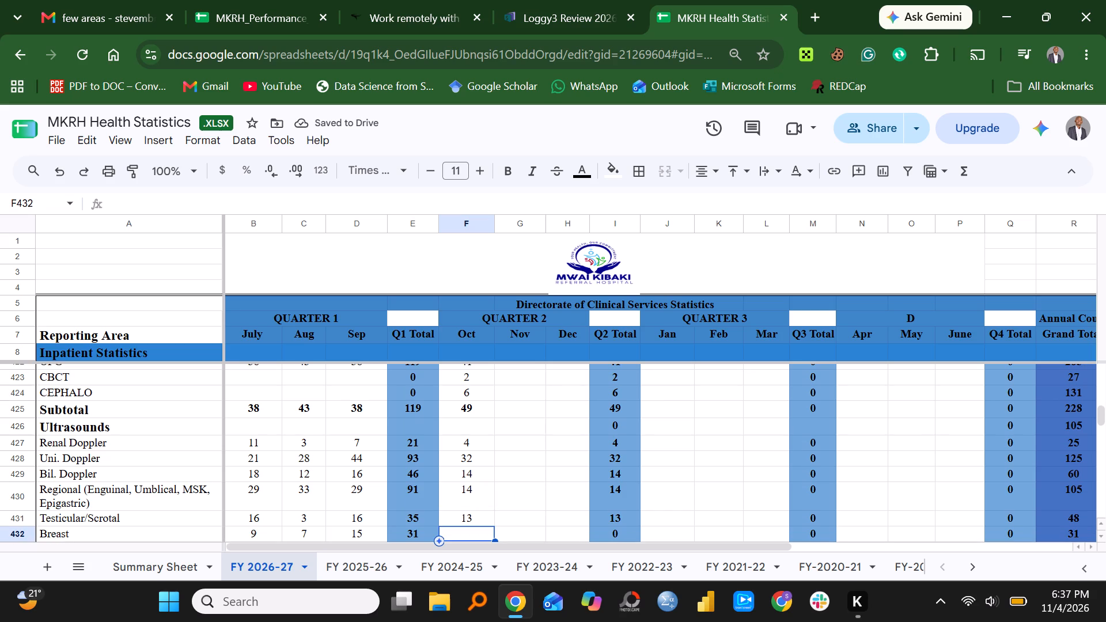
{"action": "type", "text": "13"}
{"action": "key", "text": "Down"}
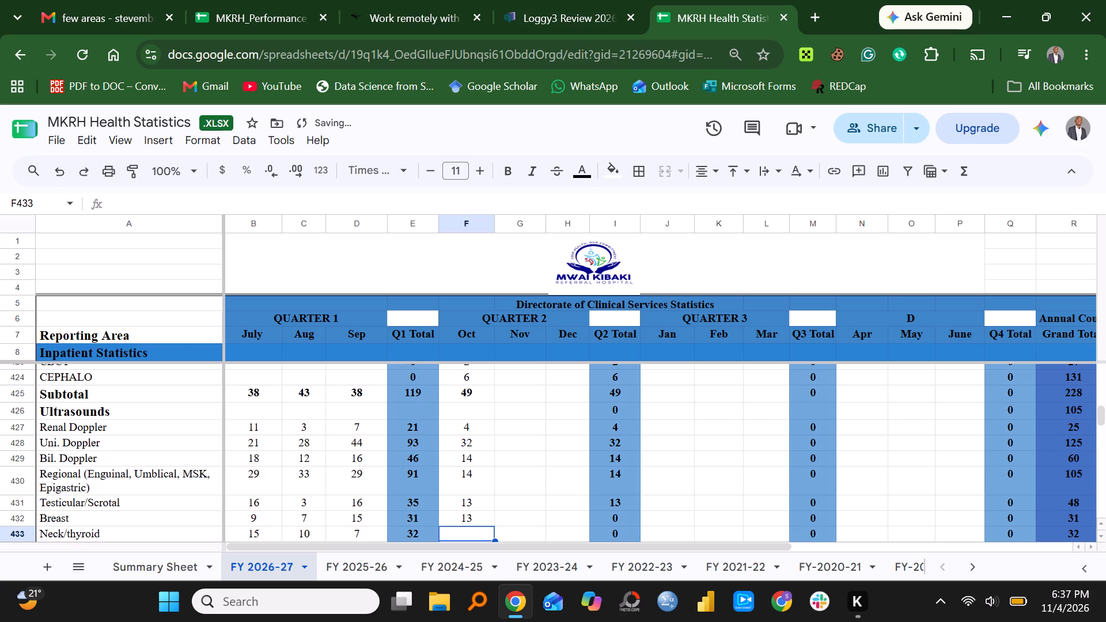
{"action": "key", "text": "3"}
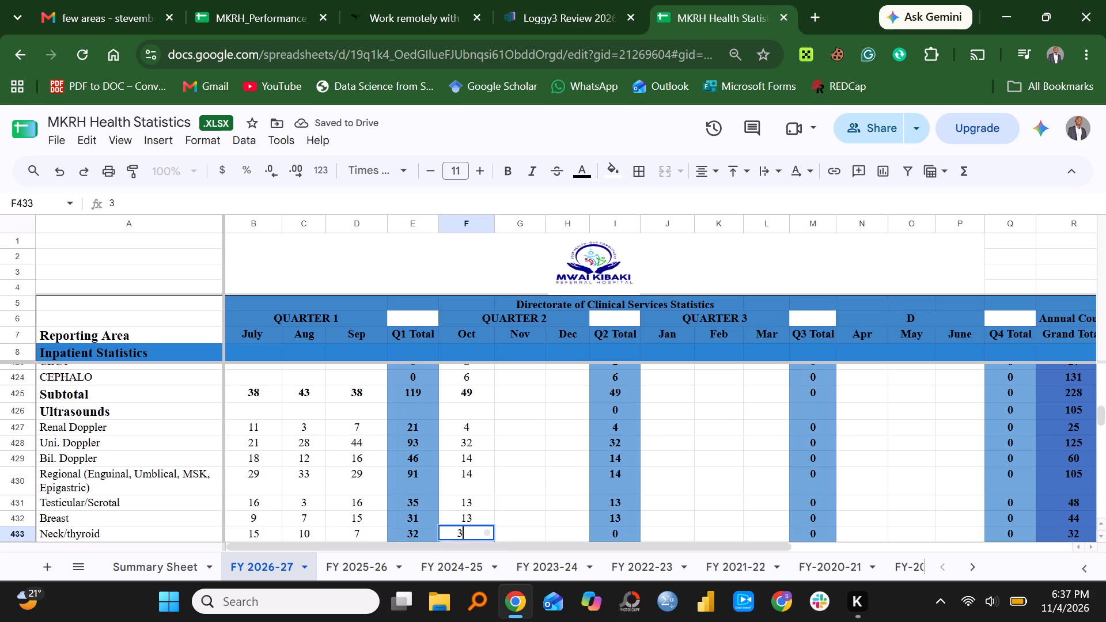
{"action": "key", "text": "Down"}
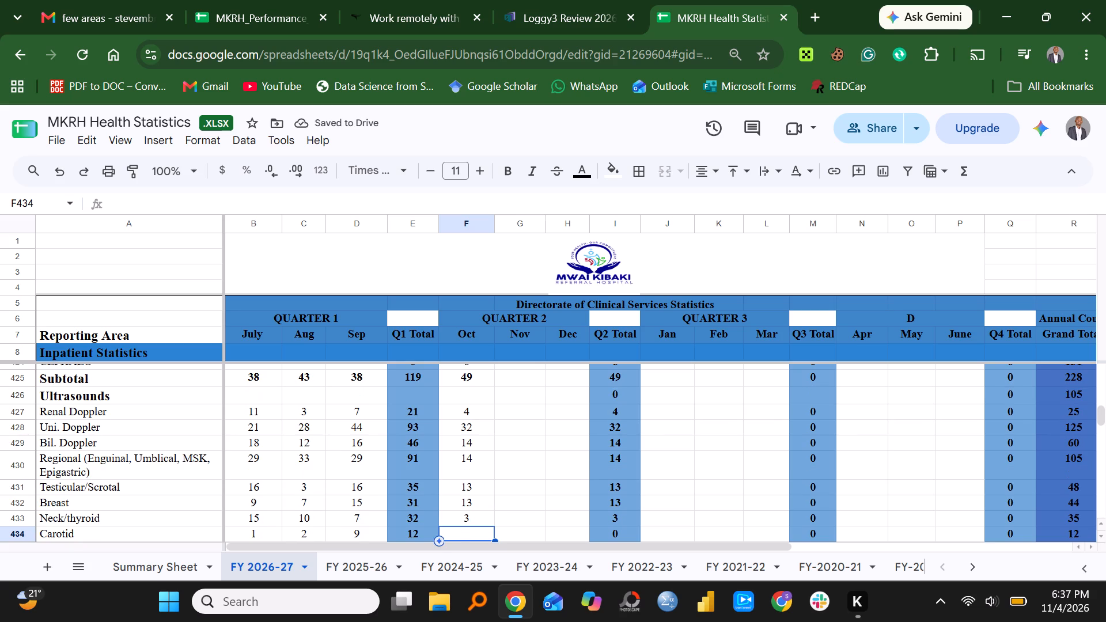
Enter the October ultrasound figures: 1 for Carotid, 0 for Unomaly U/S and 4 for Cranial.
{"action": "key", "text": "1"}
{"action": "key", "text": "Down"}
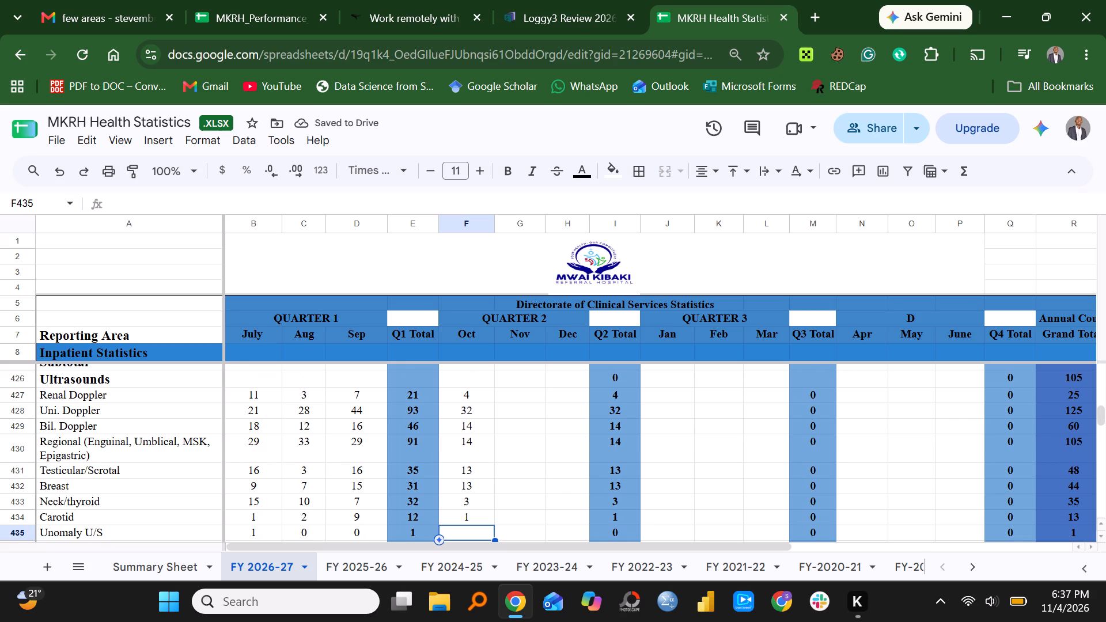
{"action": "key", "text": "9"}
{"action": "key", "text": "BackSpace"}
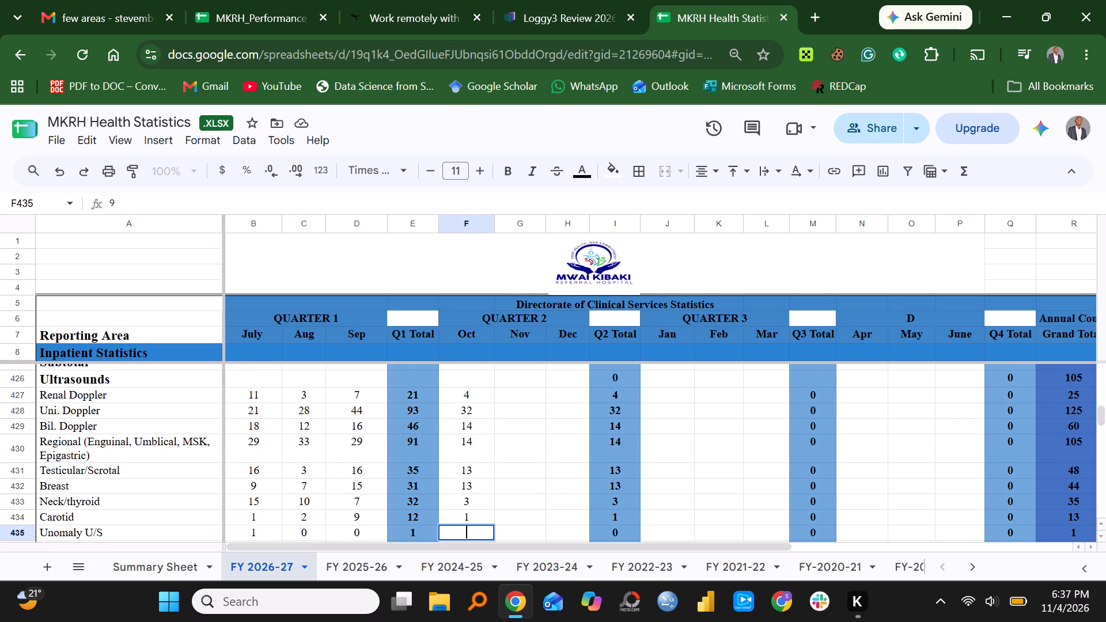
{"action": "key", "text": "0"}
{"action": "key", "text": "Down"}
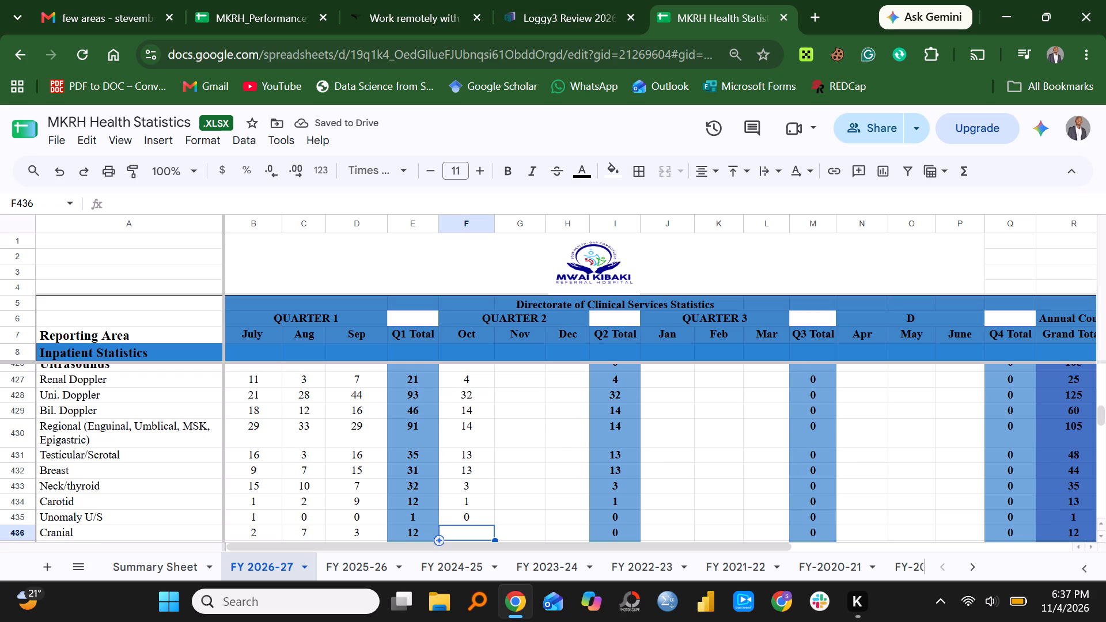
{"action": "key", "text": "4"}
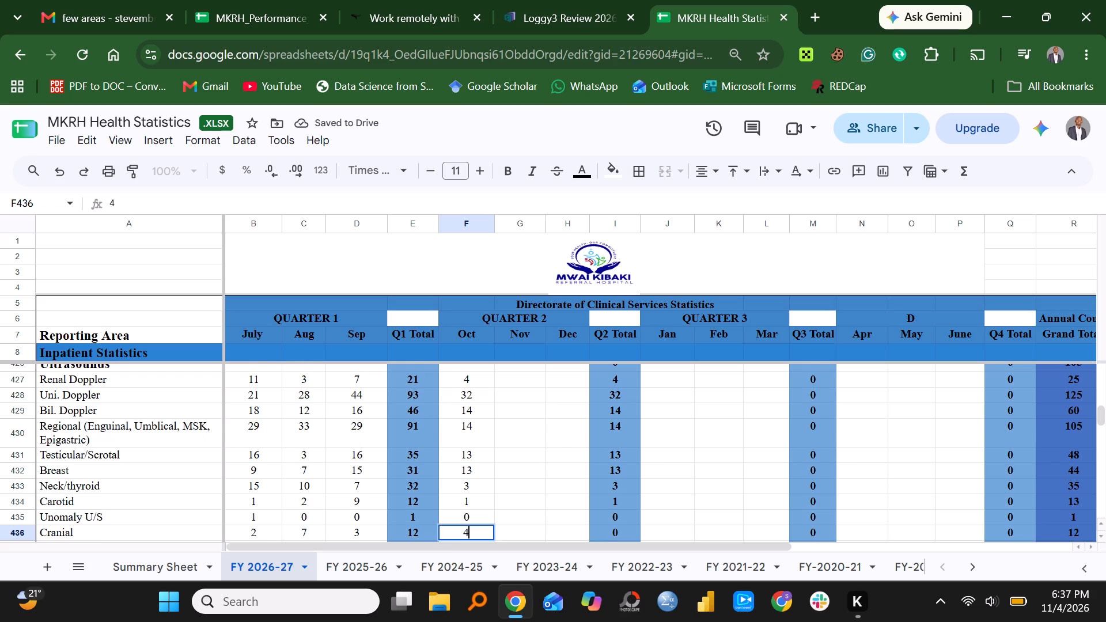
{"action": "key", "text": "Down"}
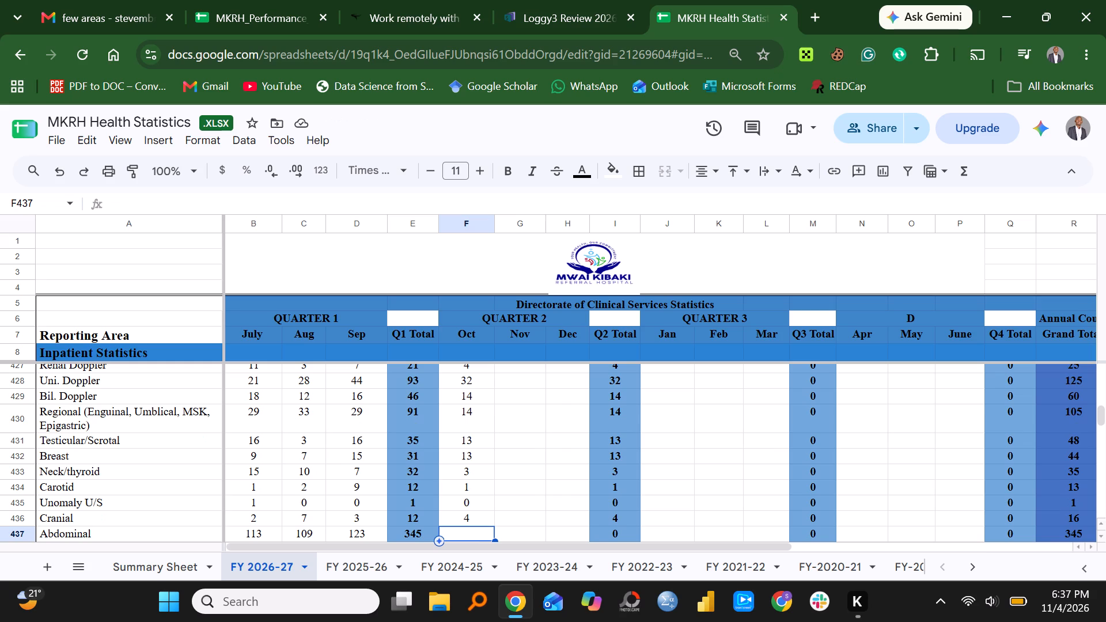
Enter the October ultrasound figures: 98 for Abdominal, 109 for Pelvic, 109 for Obstetric and 0 for TVS.
{"action": "type", "text": "98"}
{"action": "key", "text": "Down"}
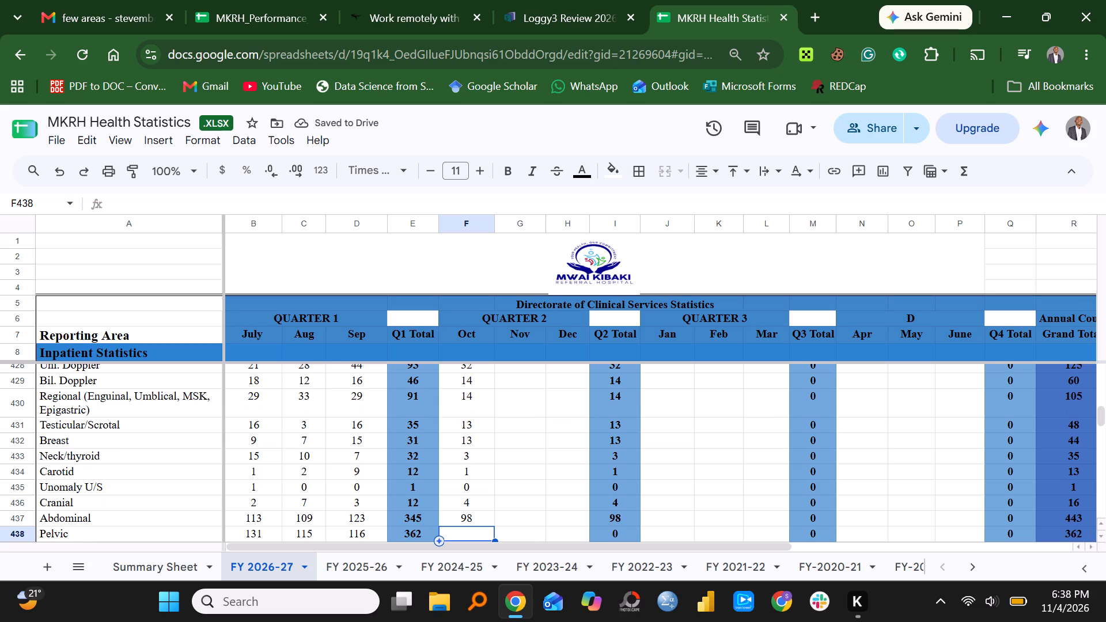
{"action": "type", "text": "109"}
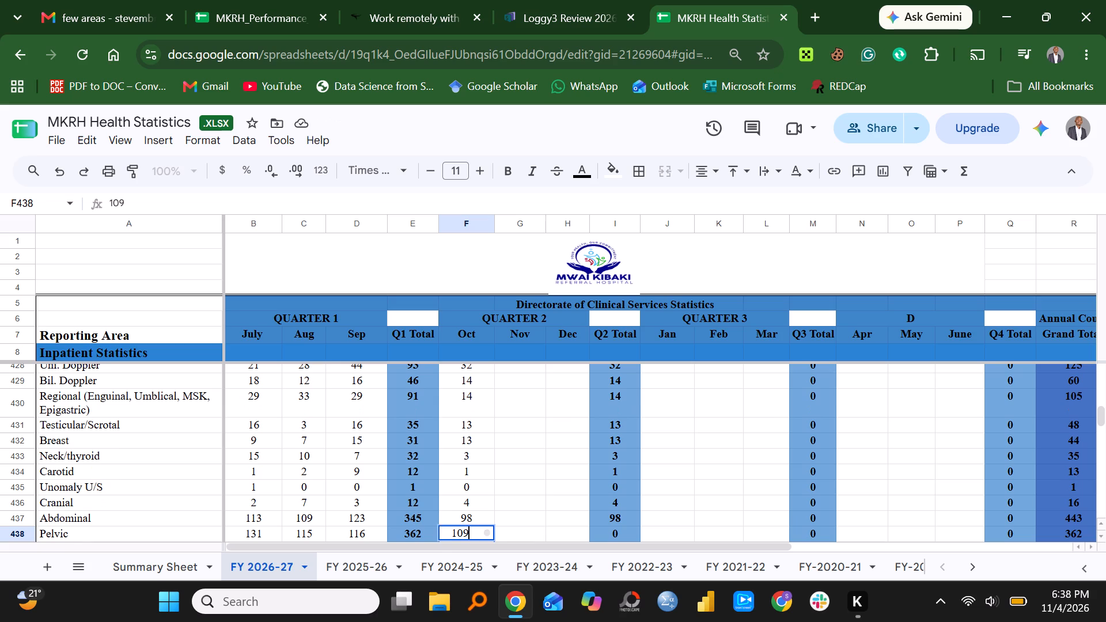
{"action": "key", "text": "Down"}
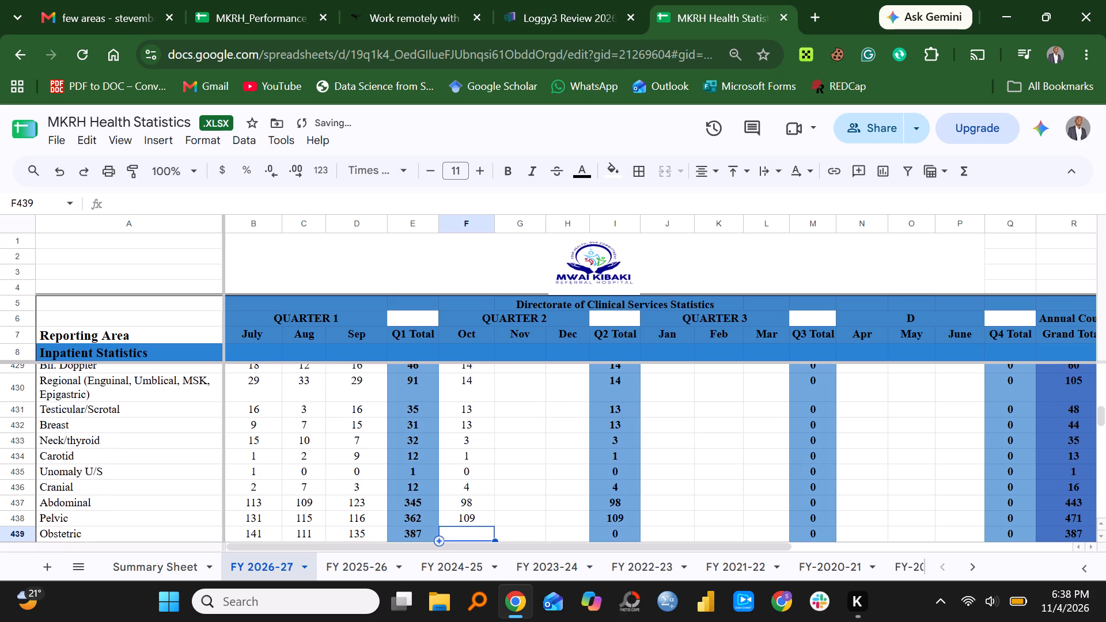
{"action": "type", "text": "109"}
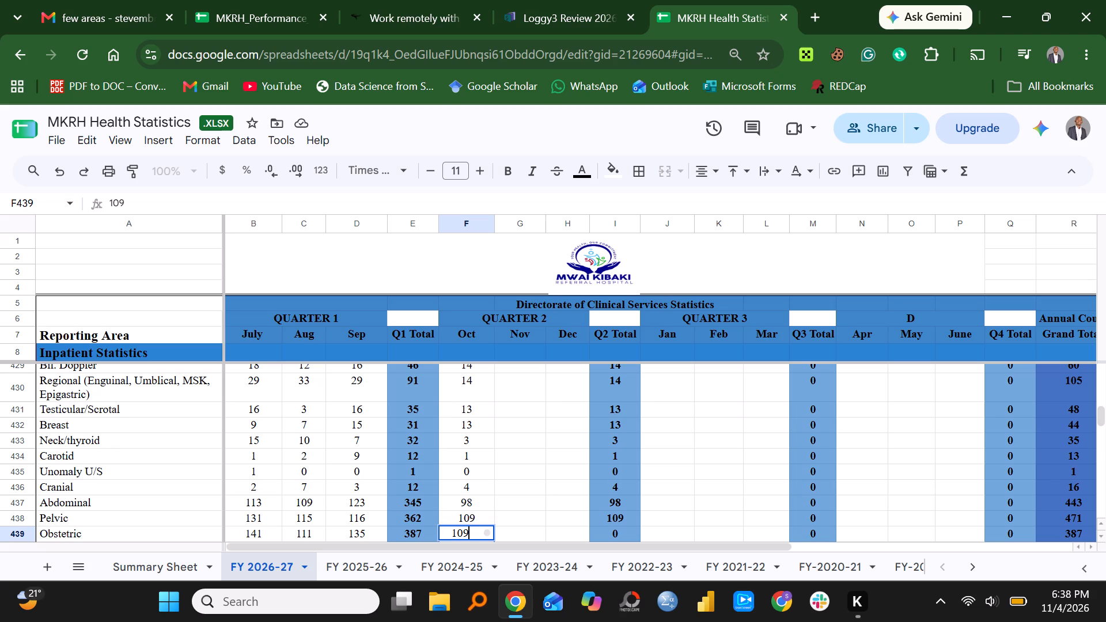
{"action": "key", "text": "Down"}
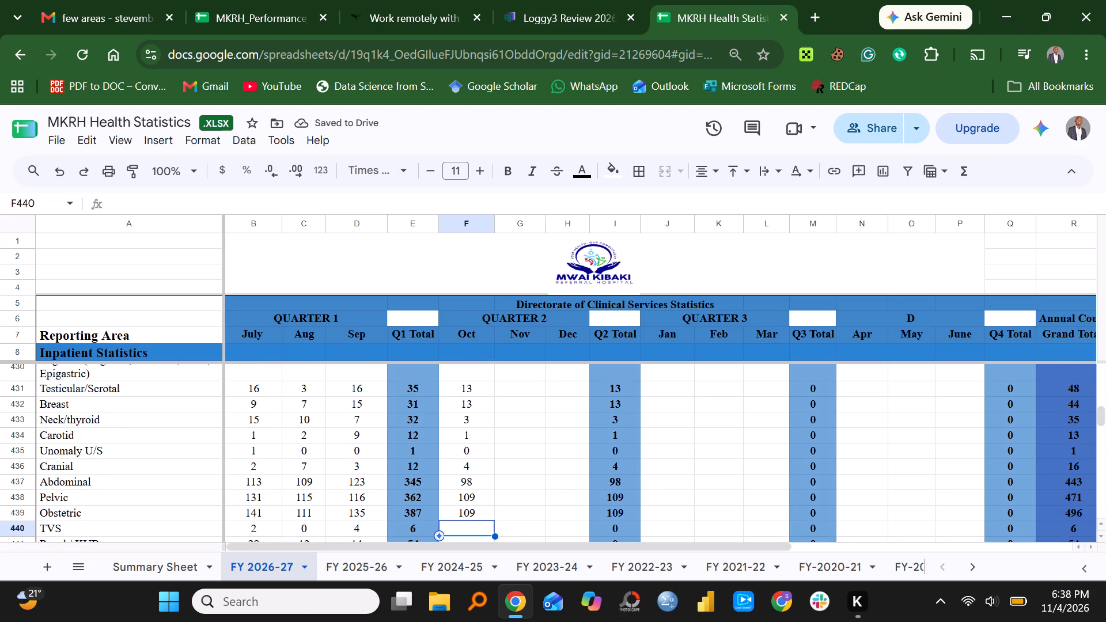
{"action": "key", "text": "0"}
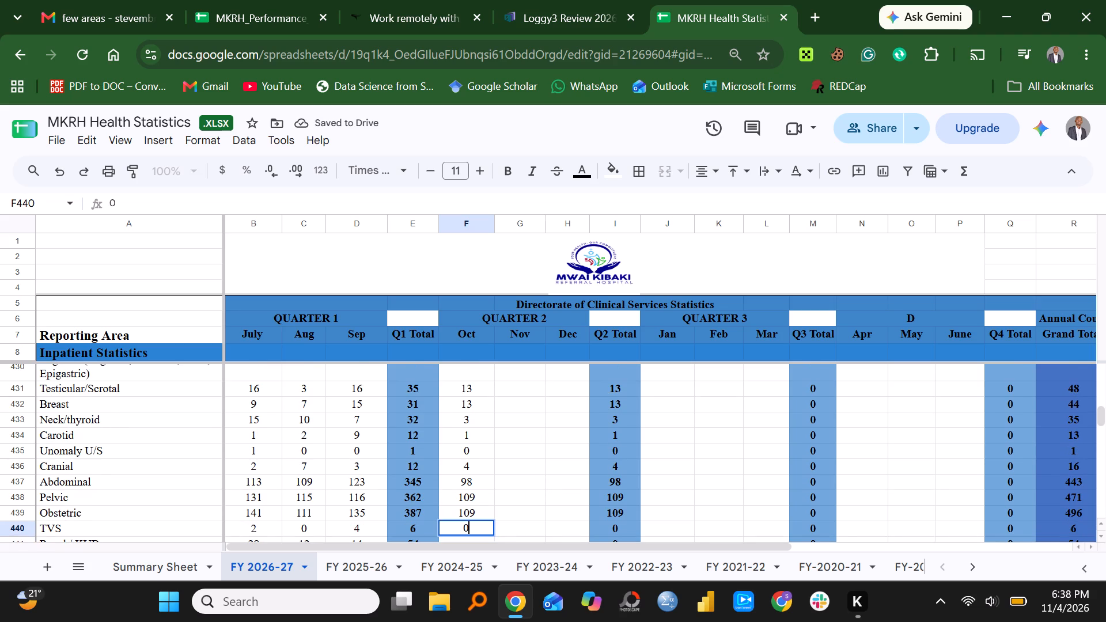
{"action": "key", "text": "Down"}
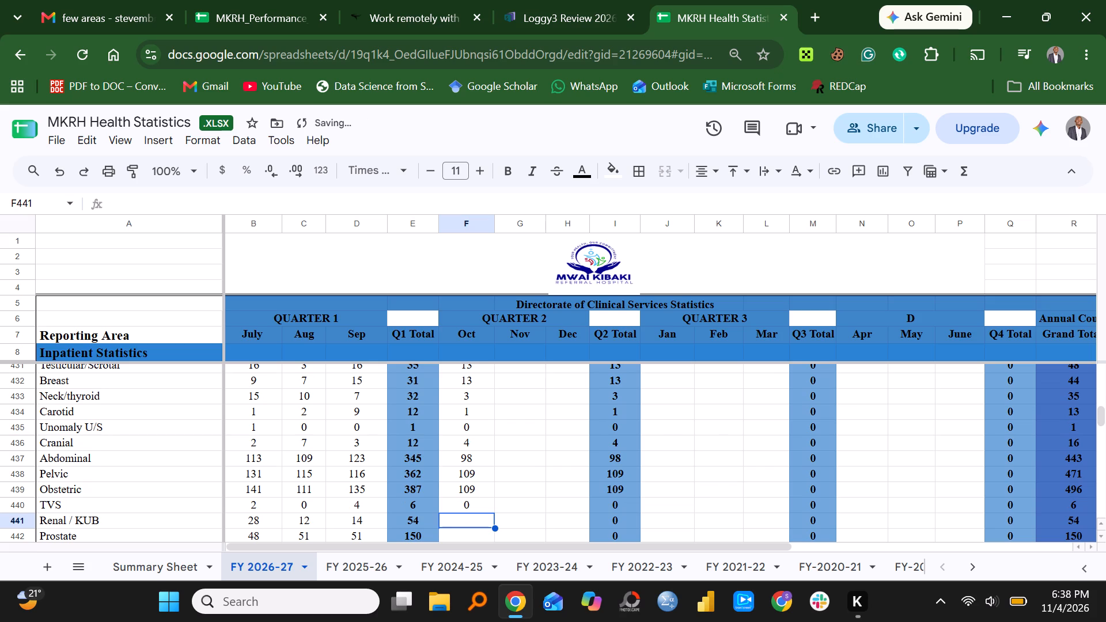
Enter the October ultrasound figures: 19 for Renal / KUB, 31 for Prostate and 14 for FAST.
{"action": "type", "text": "19"}
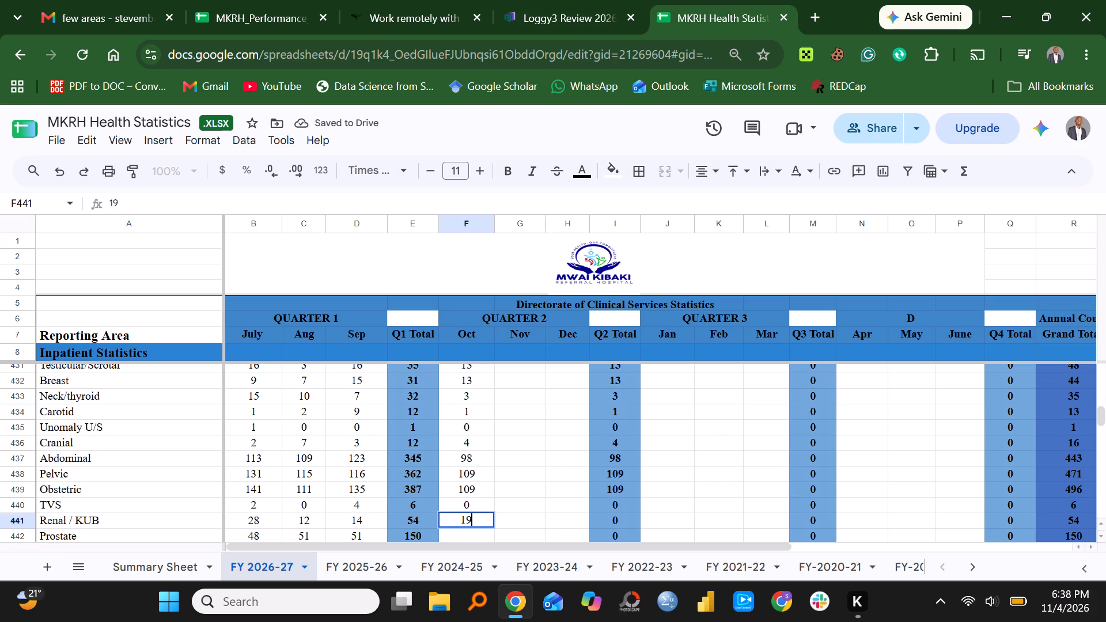
{"action": "key", "text": "Down"}
{"action": "key", "text": "Up"}
{"action": "key", "text": "Down"}
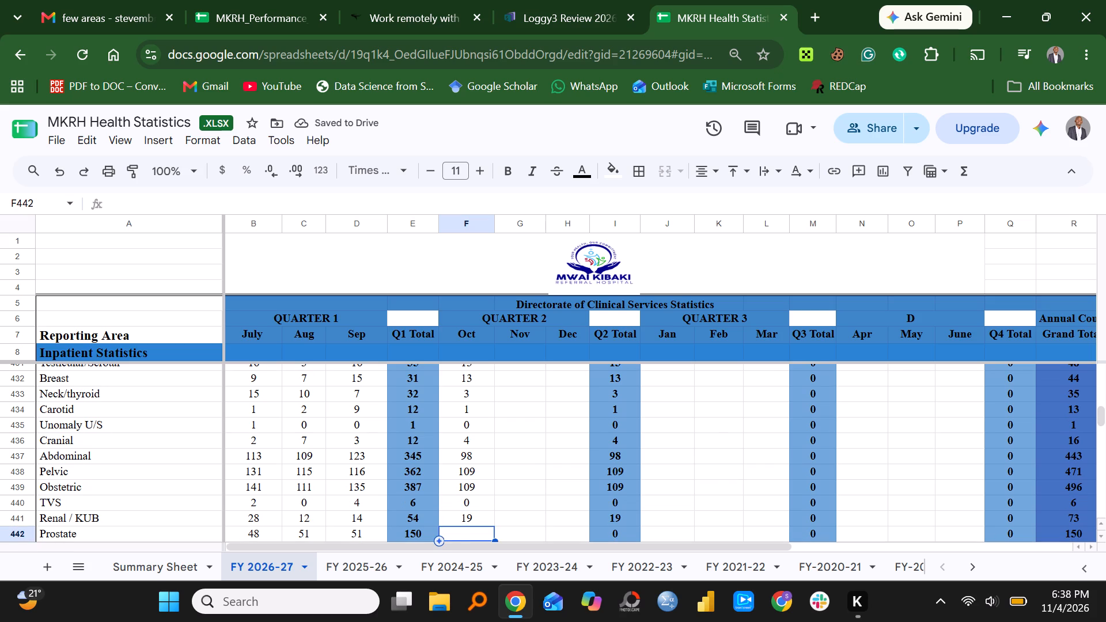
{"action": "type", "text": "31"}
{"action": "key", "text": "Down"}
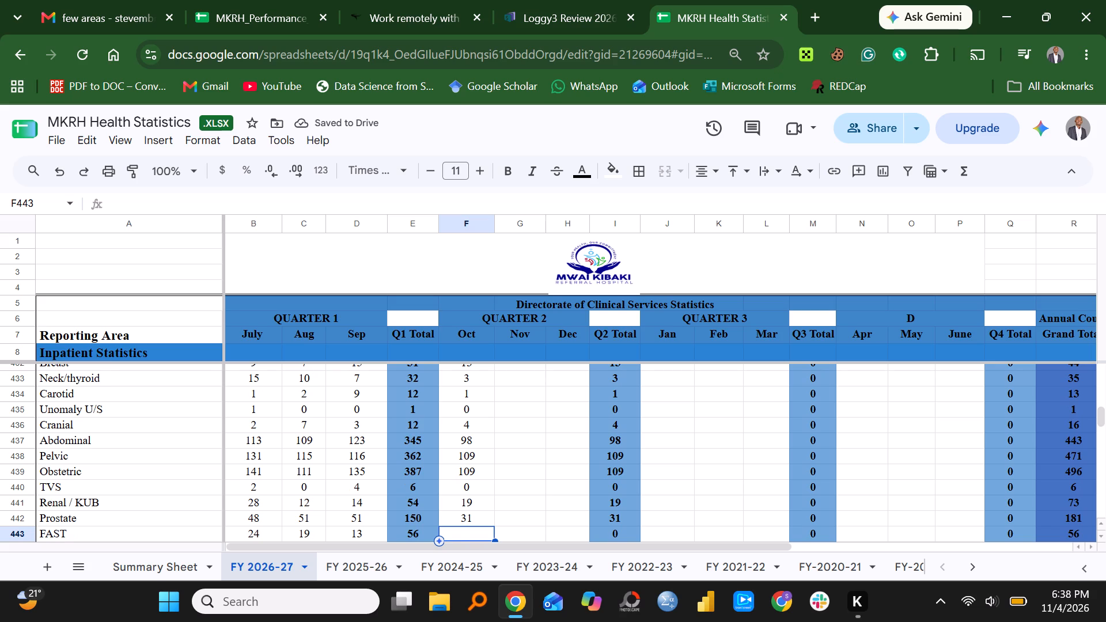
{"action": "type", "text": "14"}
{"action": "key", "text": "Down"}
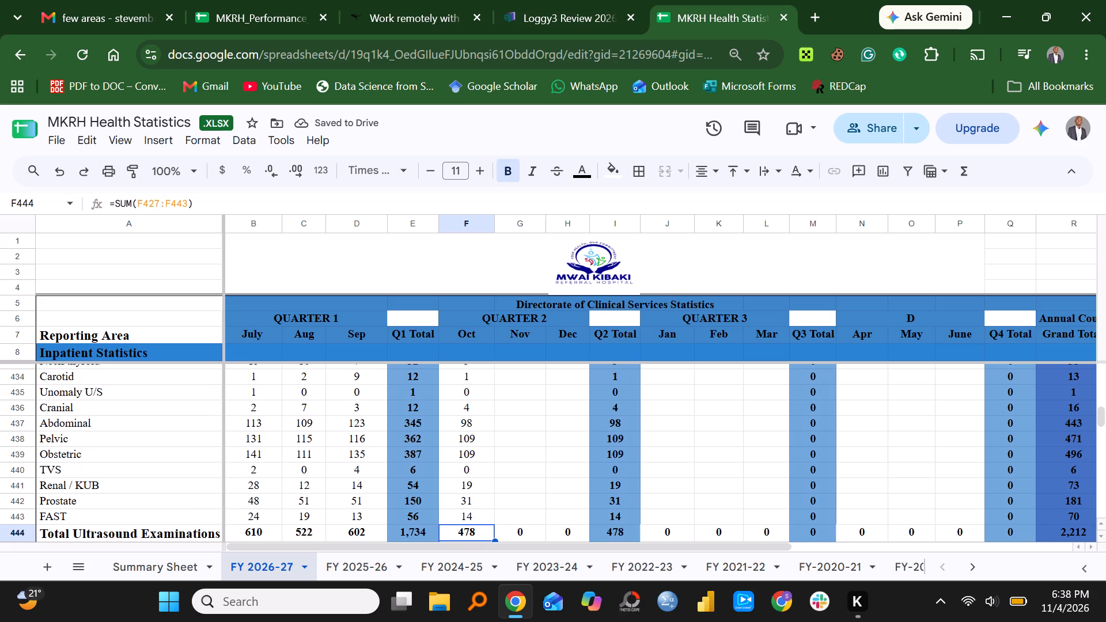
Enter the October figures 152 for No. of ECHO Examinations and 147 for No. of ECG Examinations.
{"action": "key", "text": "Down"}
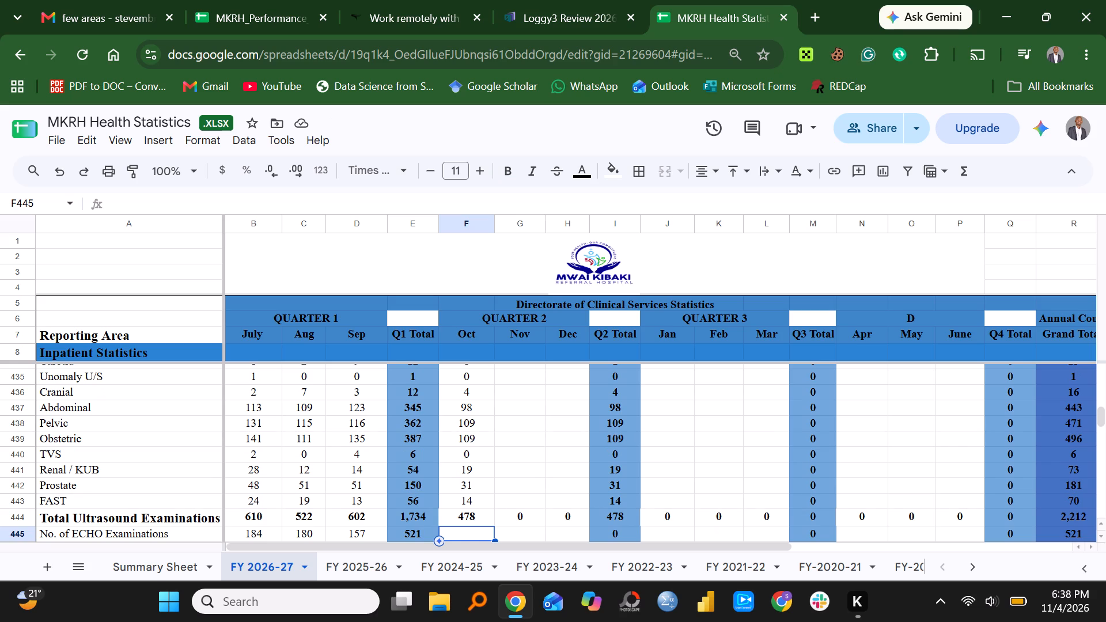
{"action": "key", "text": "1"}
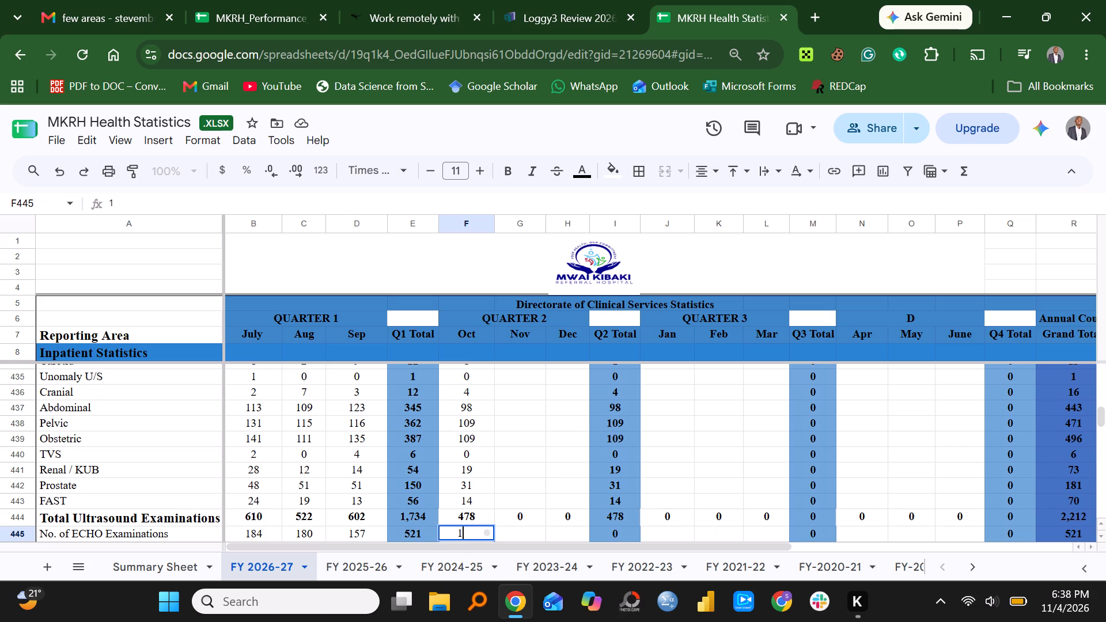
{"action": "type", "text": "52"}
{"action": "key", "text": "Down"}
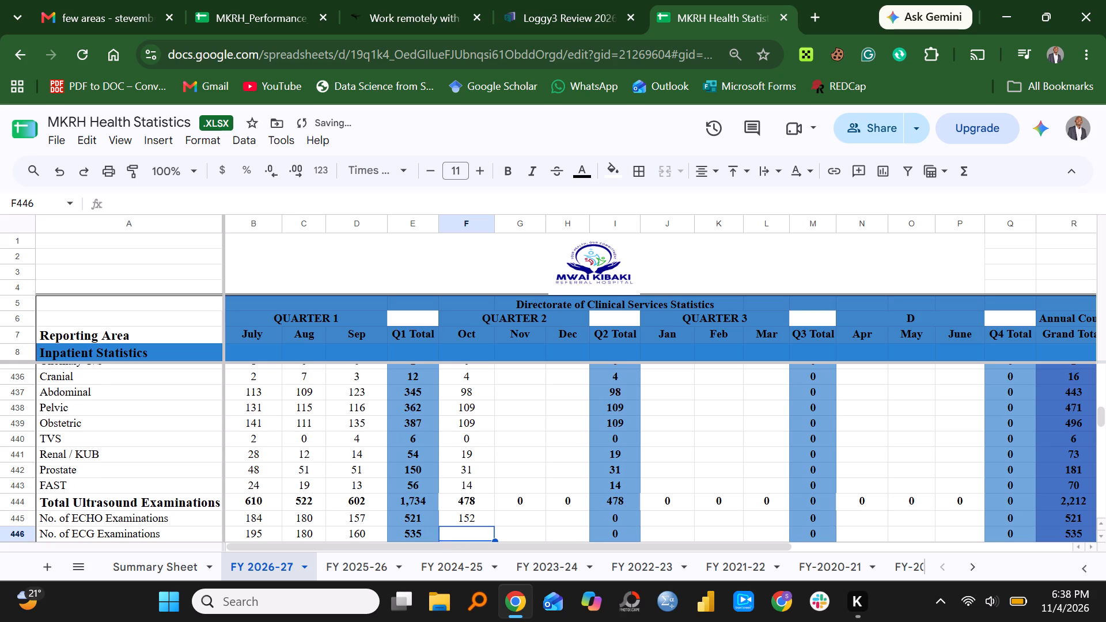
{"action": "type", "text": "147"}
{"action": "key", "text": "Down"}
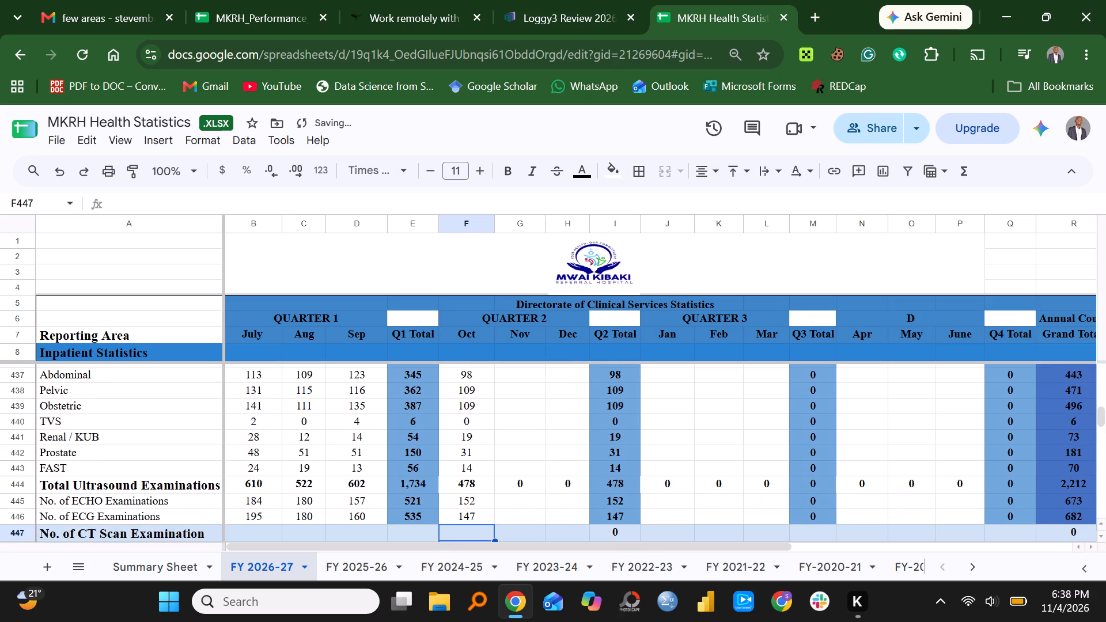
Enter the October CT scan figures: 144 for HEAD, 3 for PNS, 6 for ABDOMINAL and 1 for PELVIC.
{"action": "key", "text": "Down"}
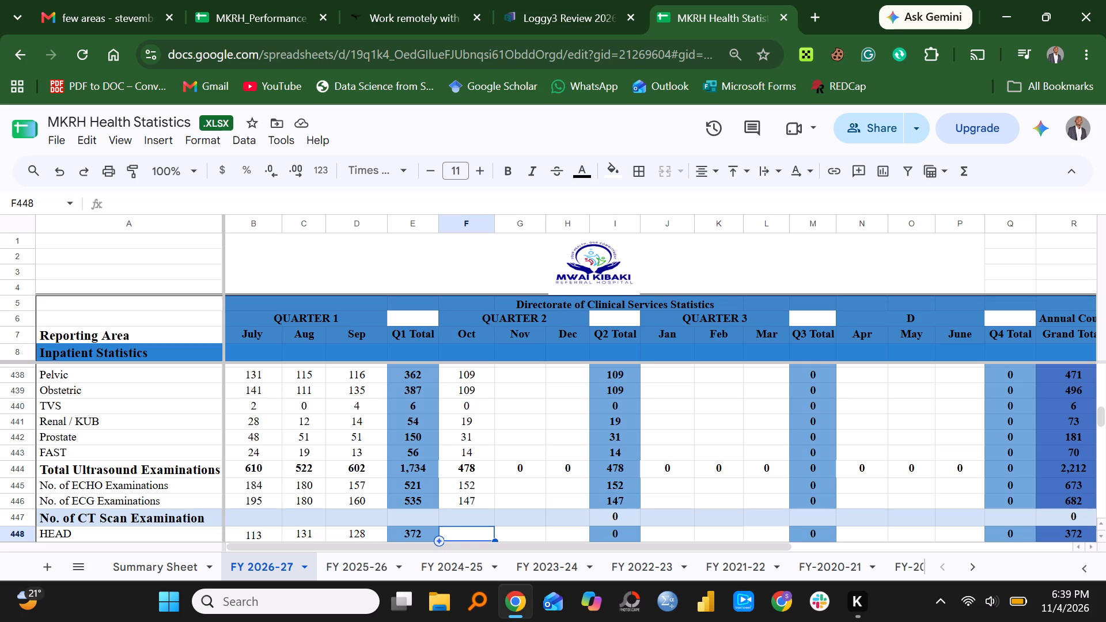
{"action": "type", "text": "144"}
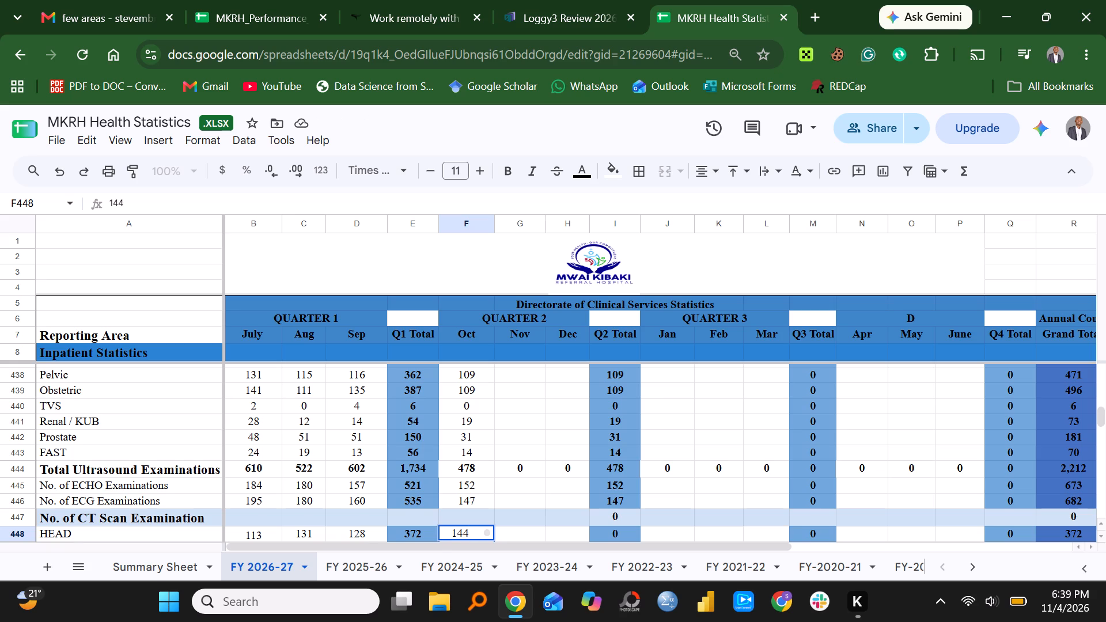
{"action": "key", "text": "Down"}
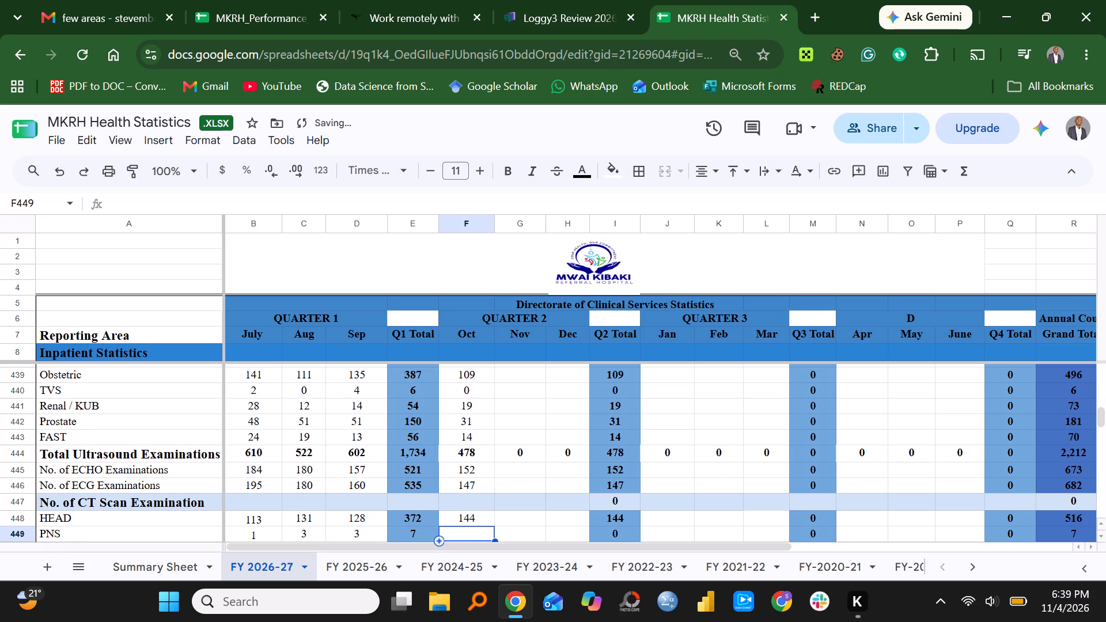
{"action": "key", "text": "3"}
{"action": "key", "text": "Down"}
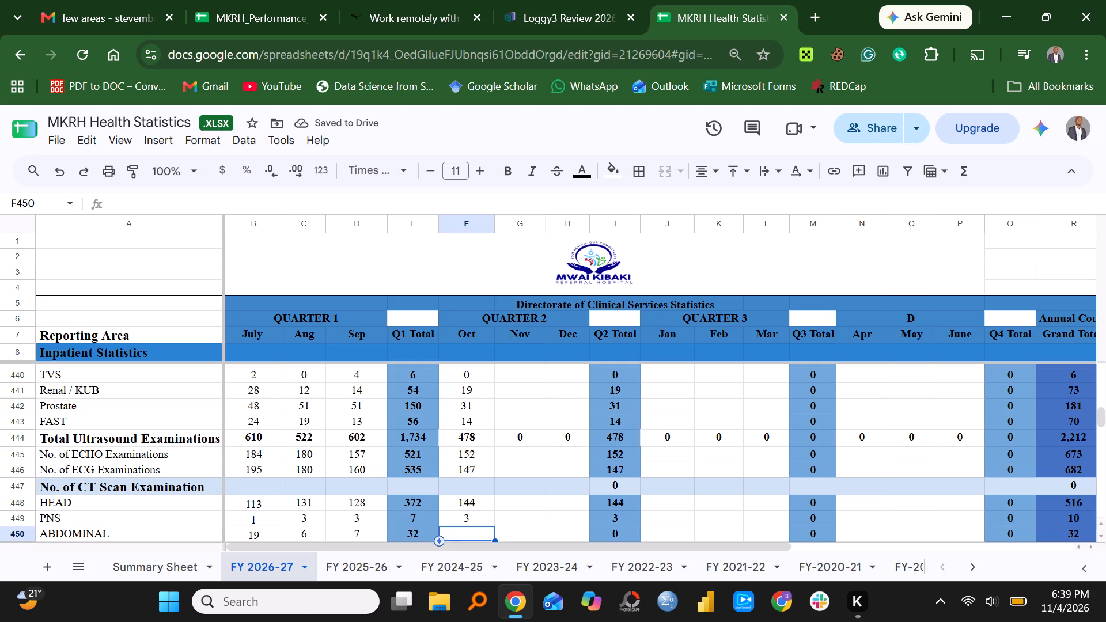
{"action": "key", "text": "6"}
{"action": "key", "text": "Down"}
{"action": "key", "text": "1"}
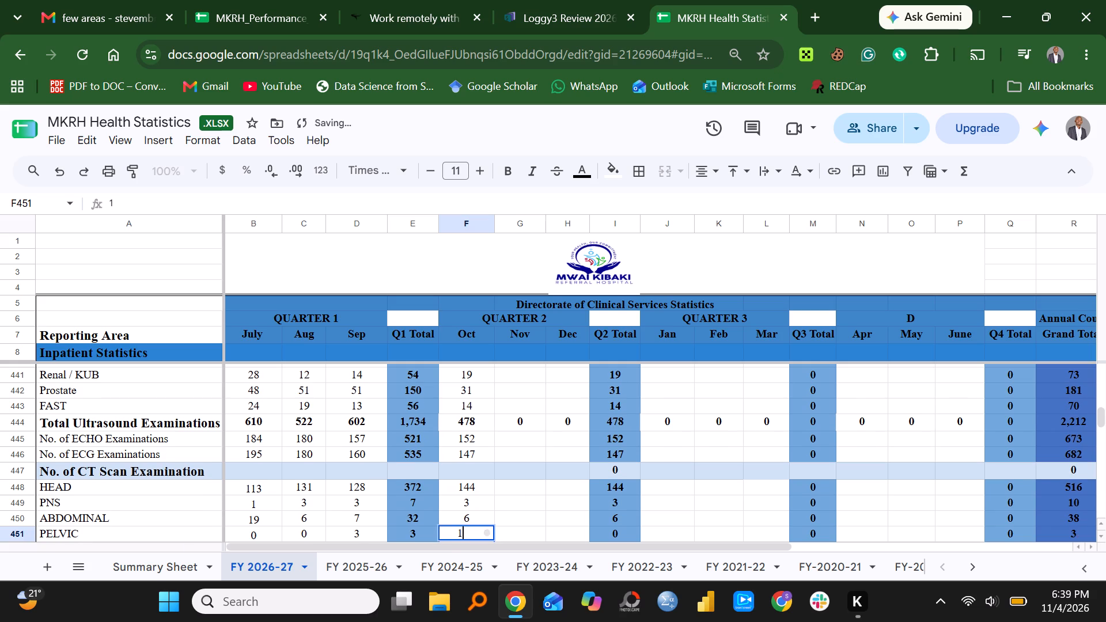
{"action": "key", "text": "Down"}
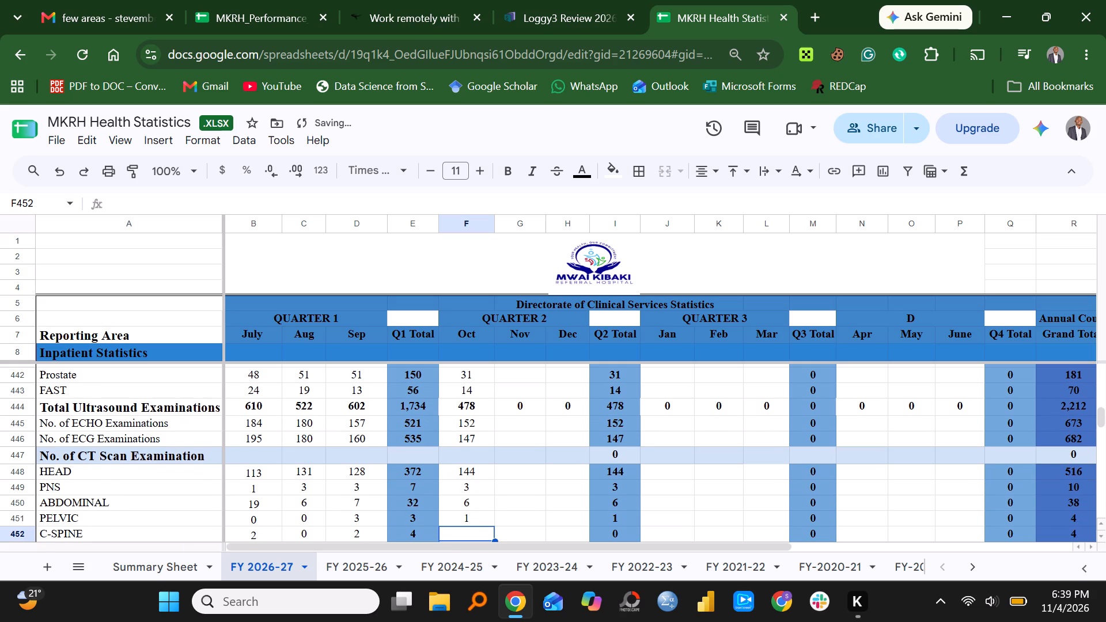
Enter the October CT scan figures: 0 for C-SPINE, 0 for T-SPINE and 1 for L-SPINE.
{"action": "key", "text": "0"}
{"action": "key", "text": "Down"}
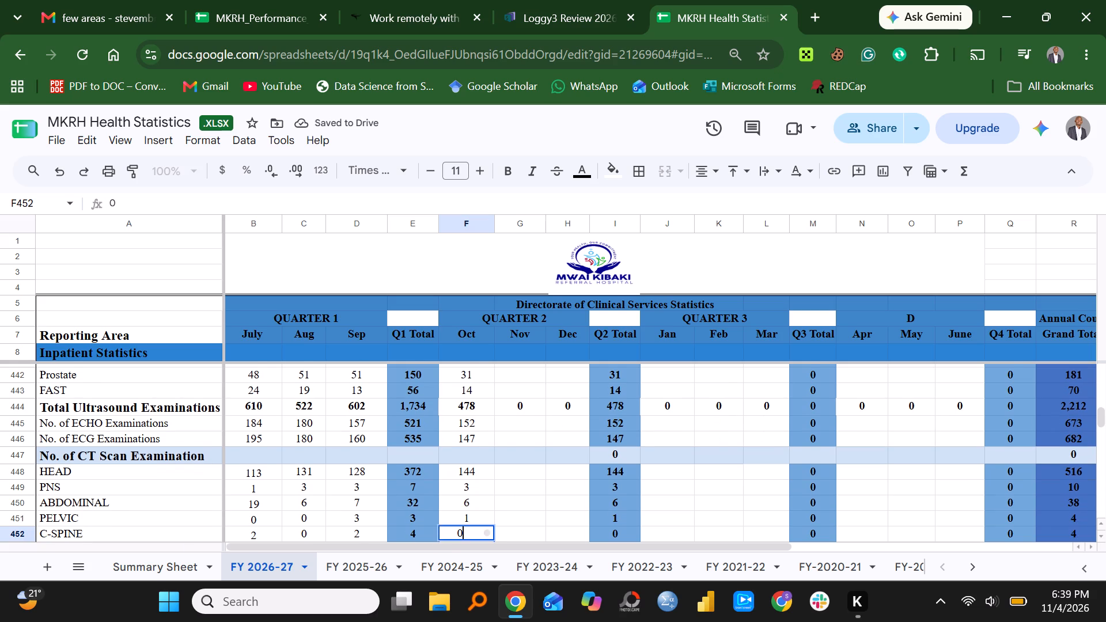
{"action": "key", "text": "0"}
{"action": "key", "text": "Down"}
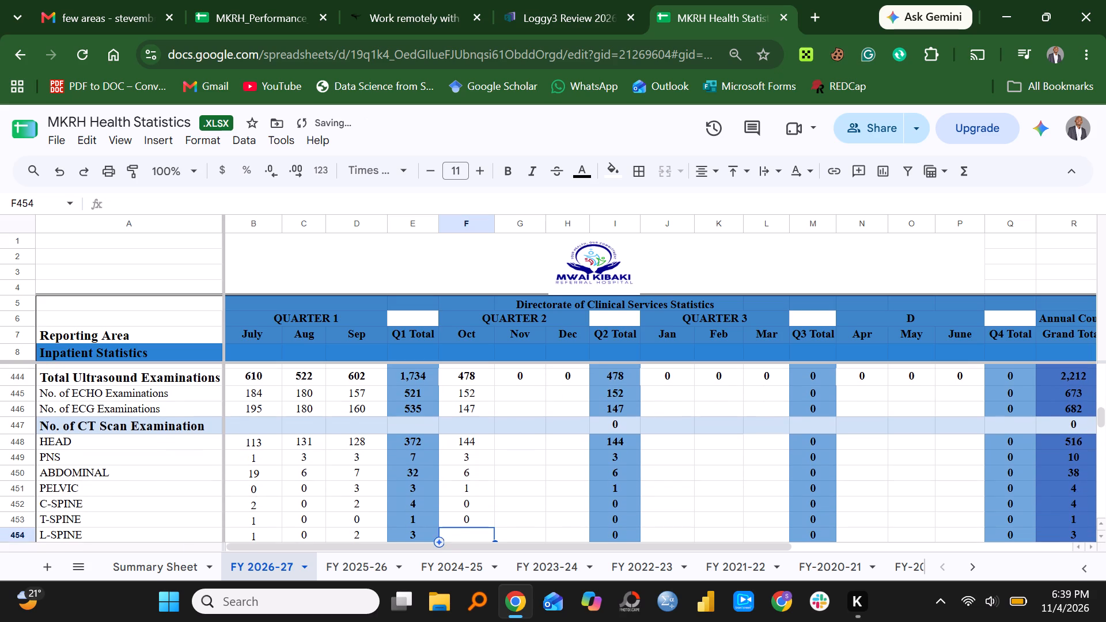
{"action": "key", "text": "1"}
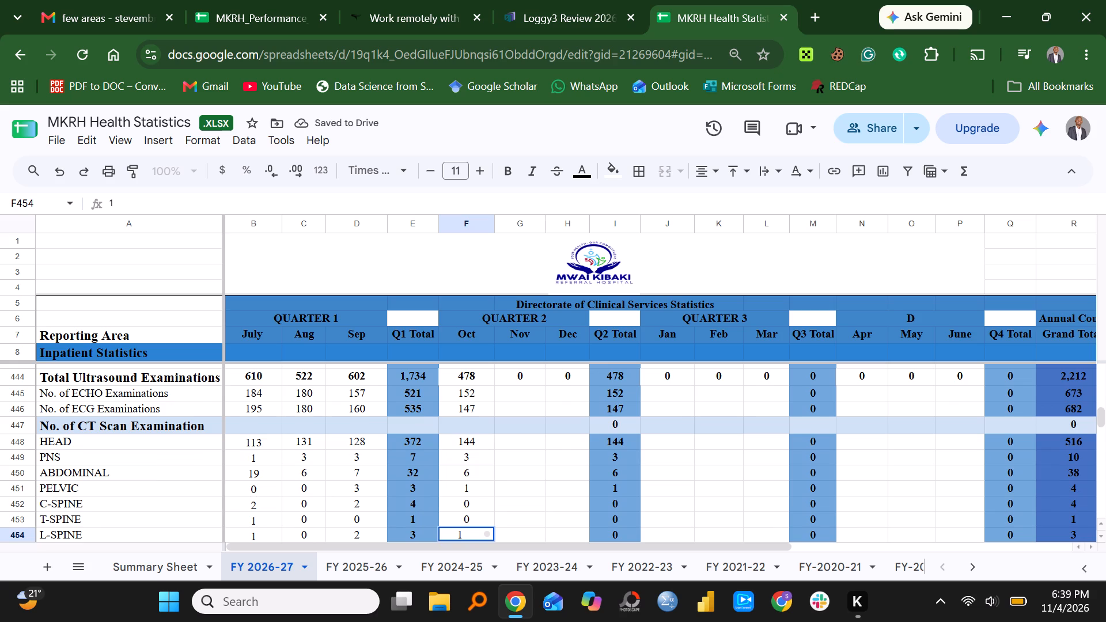
{"action": "key", "text": "Down"}
Enter the October CT scan figures: 40 for CHEST, 3 for Urogram and 24 for HRCT.
{"action": "type", "text": "40"}
{"action": "key", "text": "Down"}
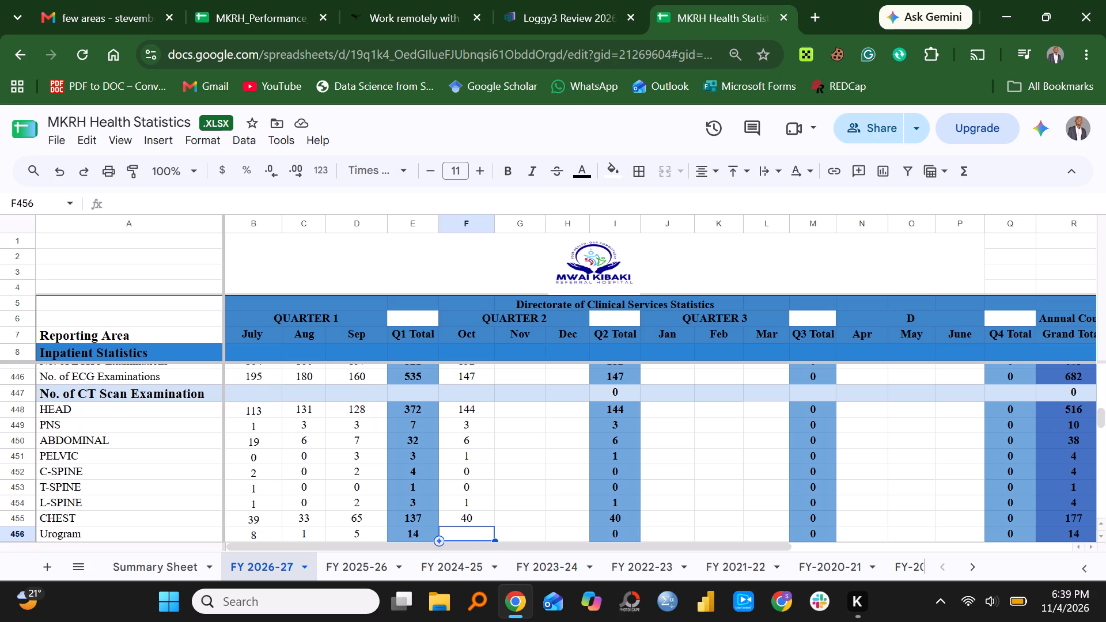
{"action": "key", "text": "3"}
{"action": "key", "text": "Down"}
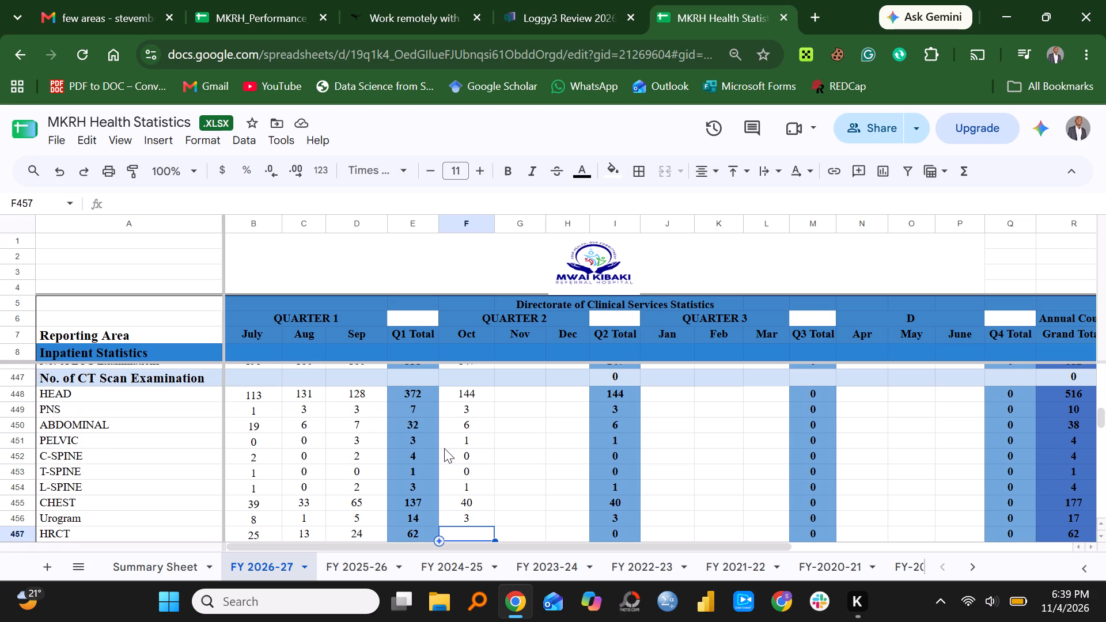
{"action": "type", "text": "24"}
{"action": "key", "text": "Down"}
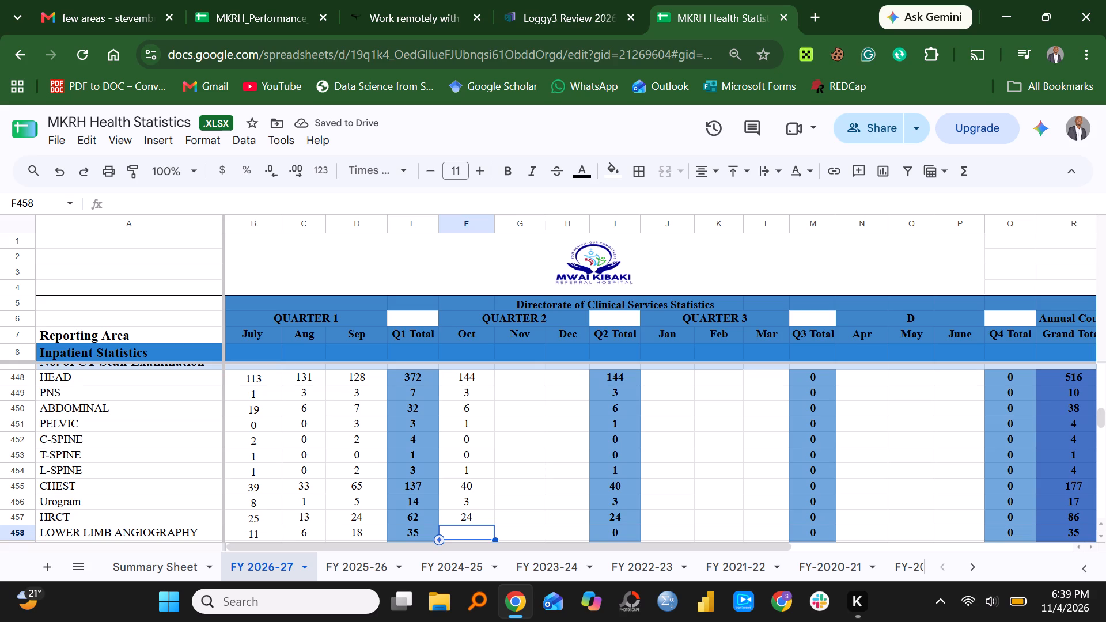
Enter the October CT scan figures: 5 for LOWER LIMB ANGIOGRAPHY, 51 for ABDOMINAL PELVIC and 2 for KUB.
{"action": "key", "text": "5"}
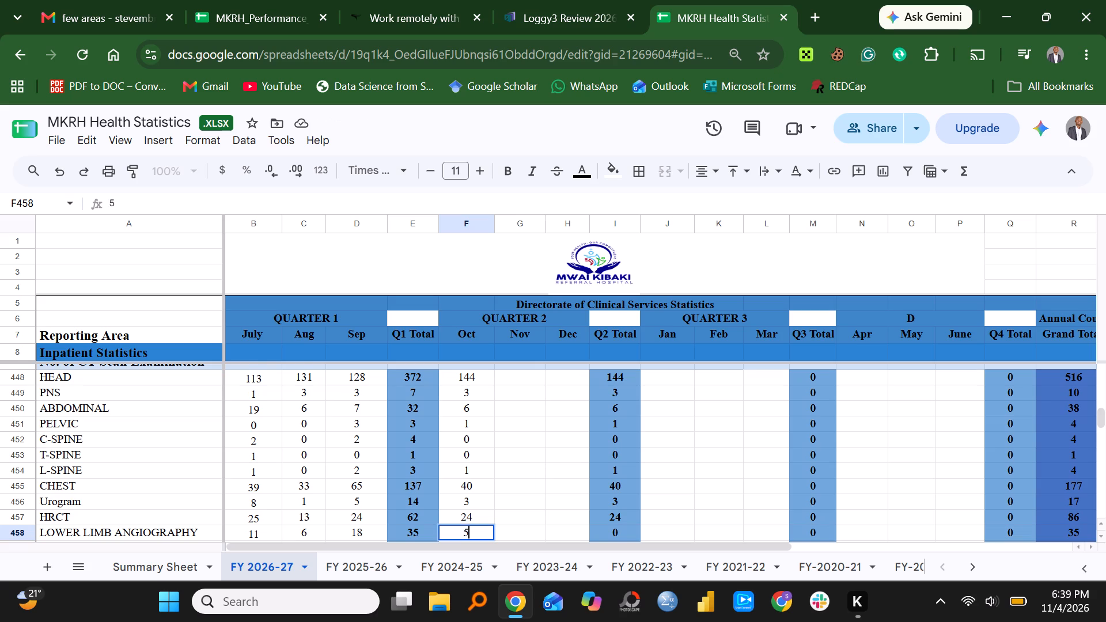
{"action": "key", "text": "Down"}
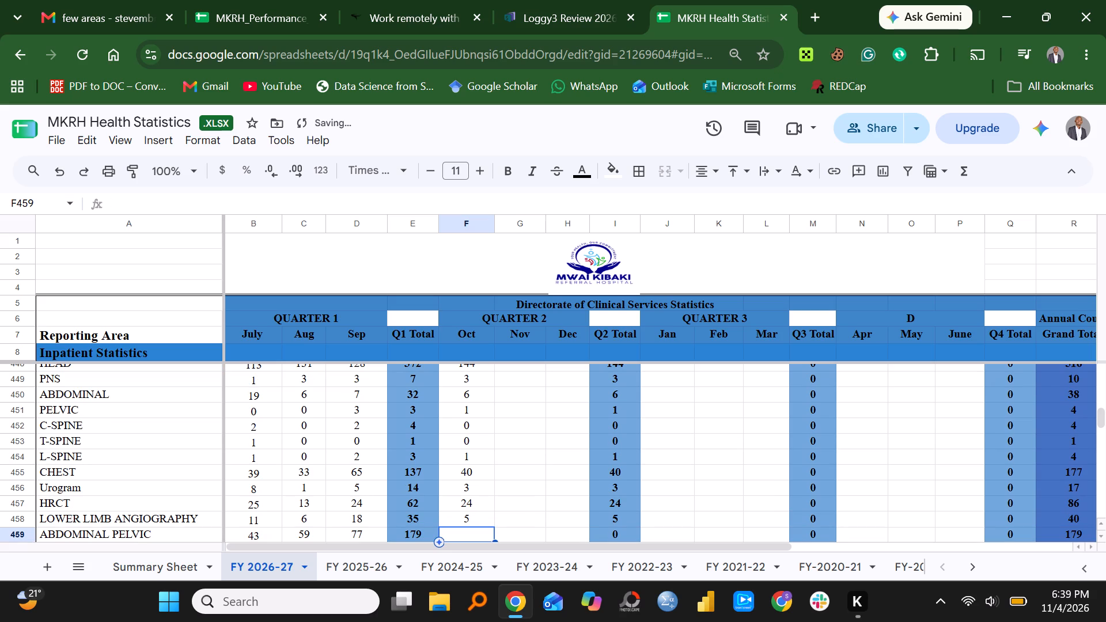
{"action": "type", "text": "51"}
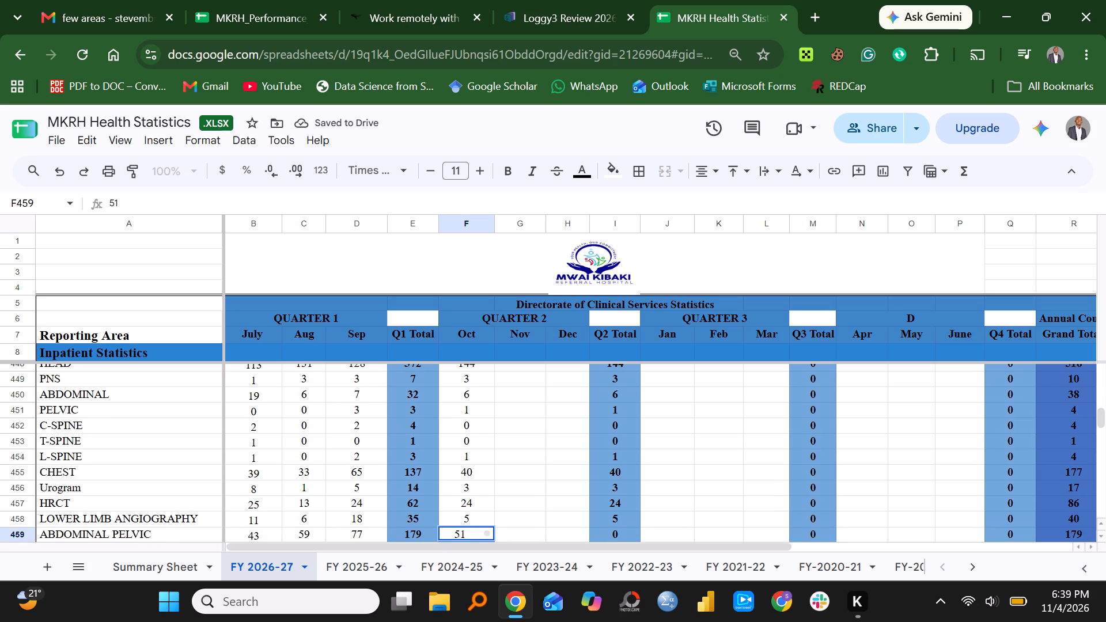
{"action": "key", "text": "Down"}
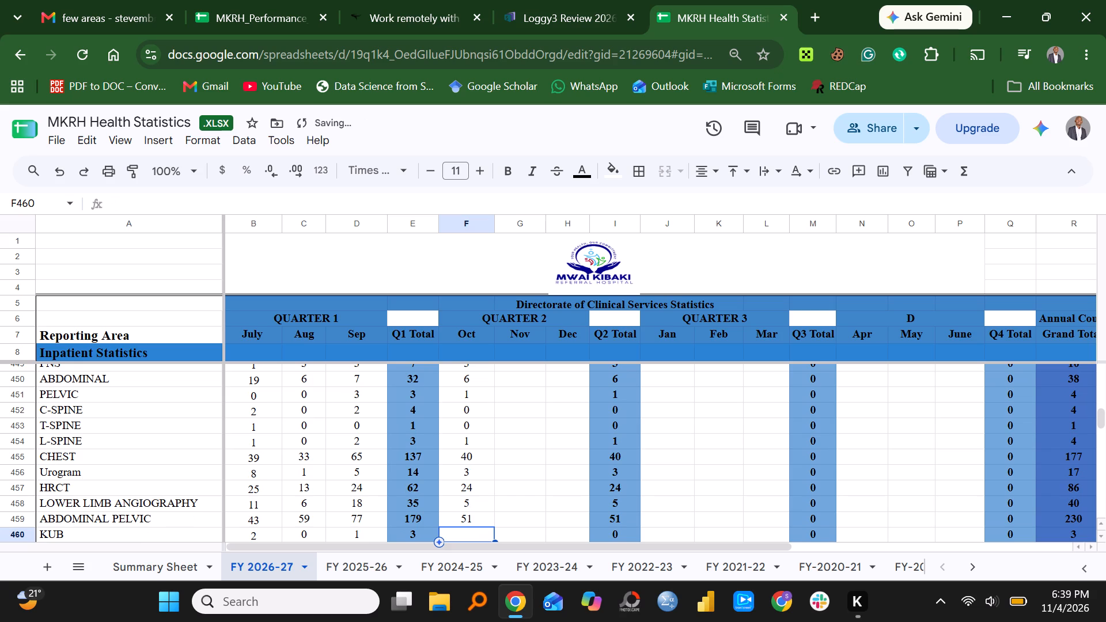
{"action": "key", "text": "2"}
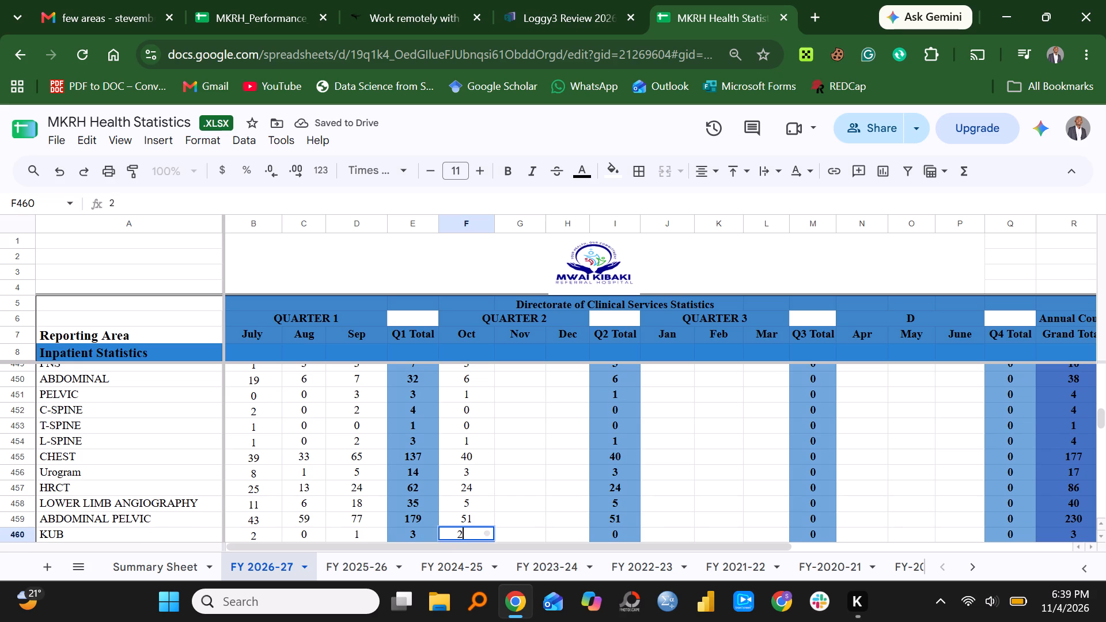
{"action": "key", "text": "Down"}
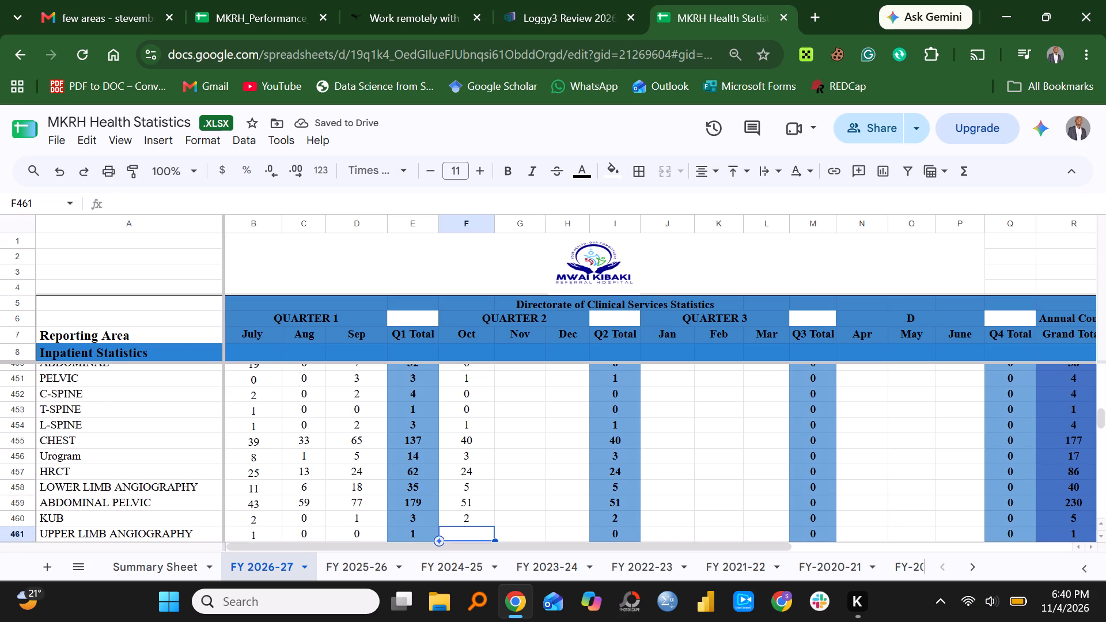
Enter the October angiography figures: 3 for UPPER LIMB, 0 for CAROTID, 3 for CEREBRAL and 0 for CARONARY.
{"action": "key", "text": "3"}
{"action": "key", "text": "Down"}
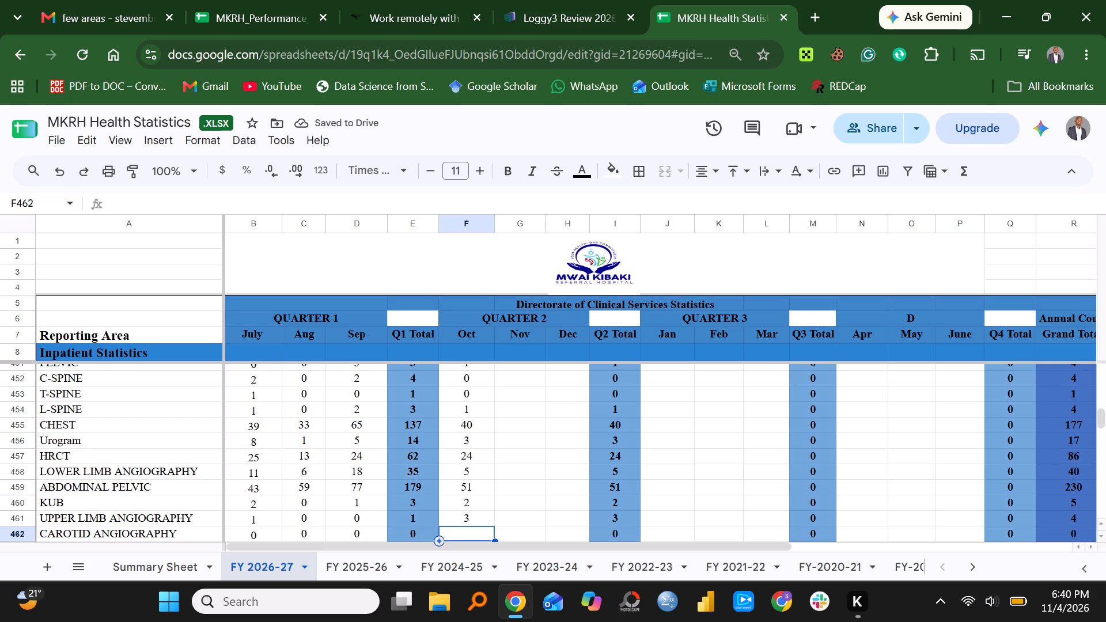
{"action": "key", "text": "0"}
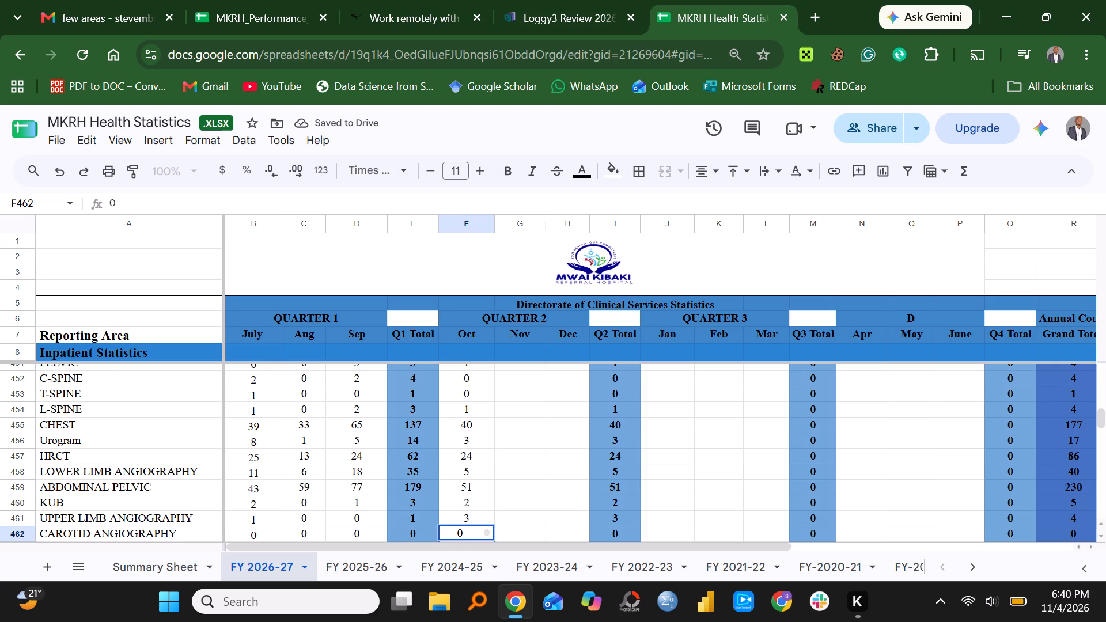
{"action": "key", "text": "Down"}
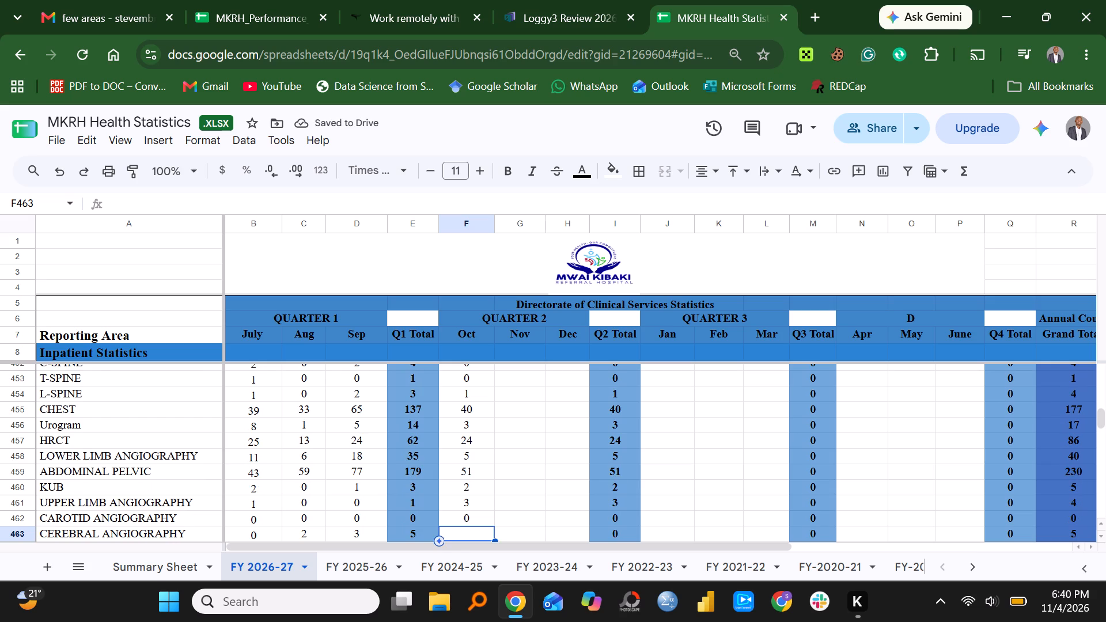
{"action": "key", "text": "3"}
{"action": "key", "text": "Down"}
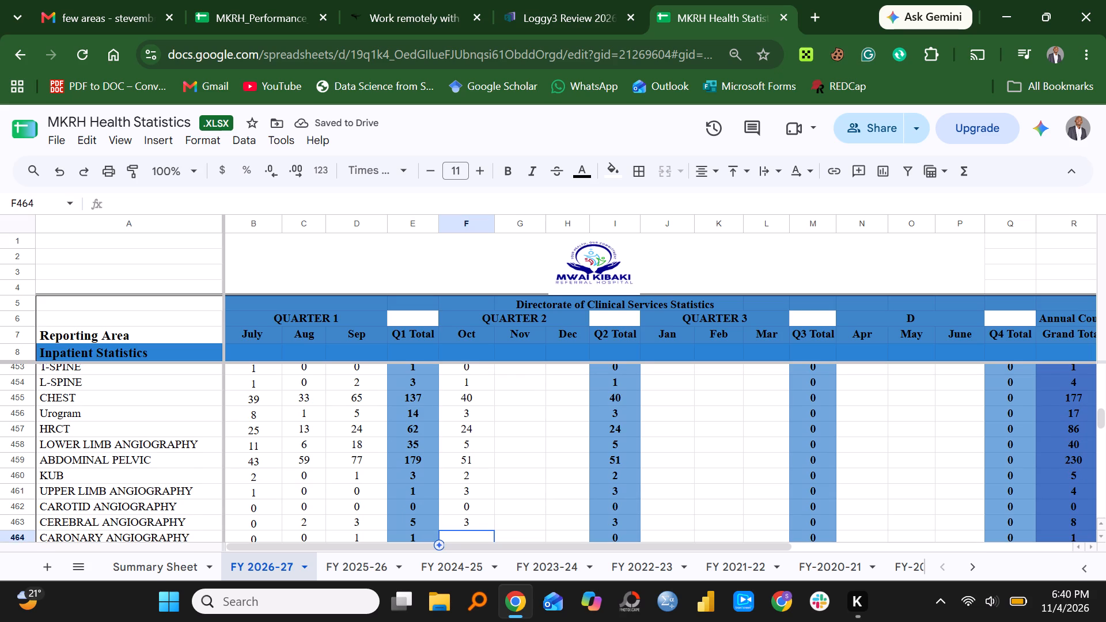
{"action": "key", "text": "0"}
{"action": "key", "text": "Down"}
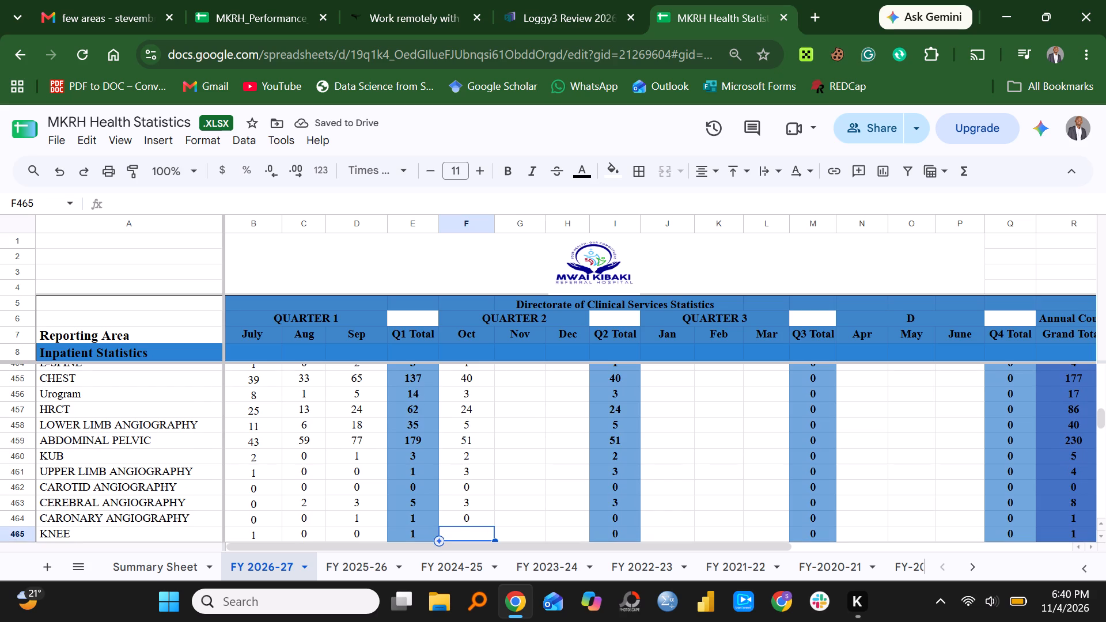
Enter the October CT scan figures: 0 for KNEE, 1 for ANKLE and 0 for ELBOW.
{"action": "key", "text": "0"}
{"action": "key", "text": "Down"}
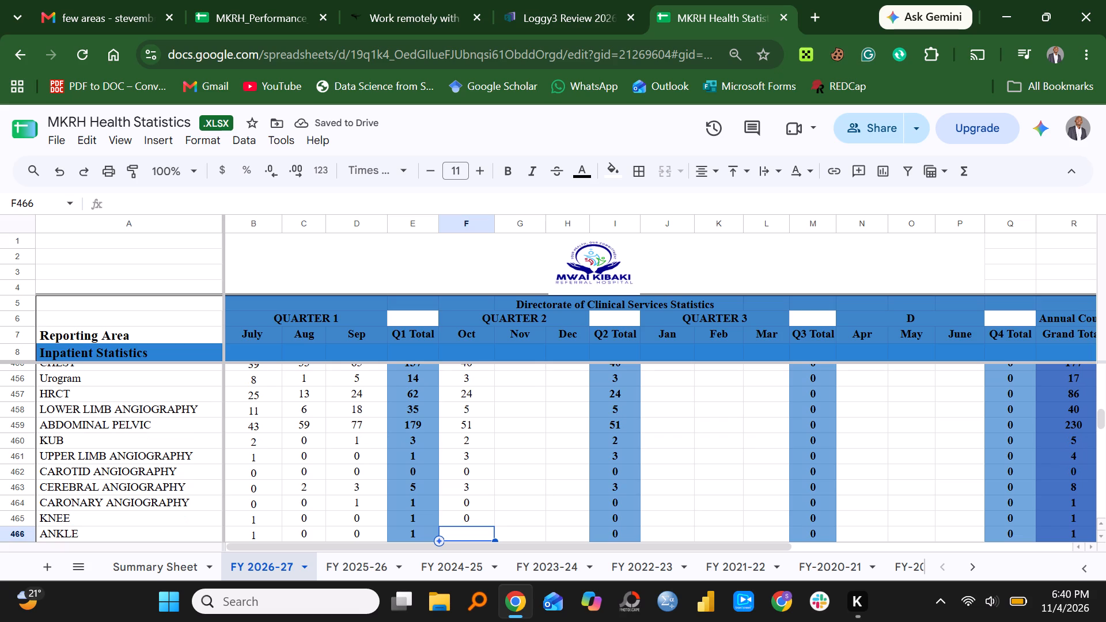
{"action": "key", "text": "1"}
{"action": "key", "text": "Down"}
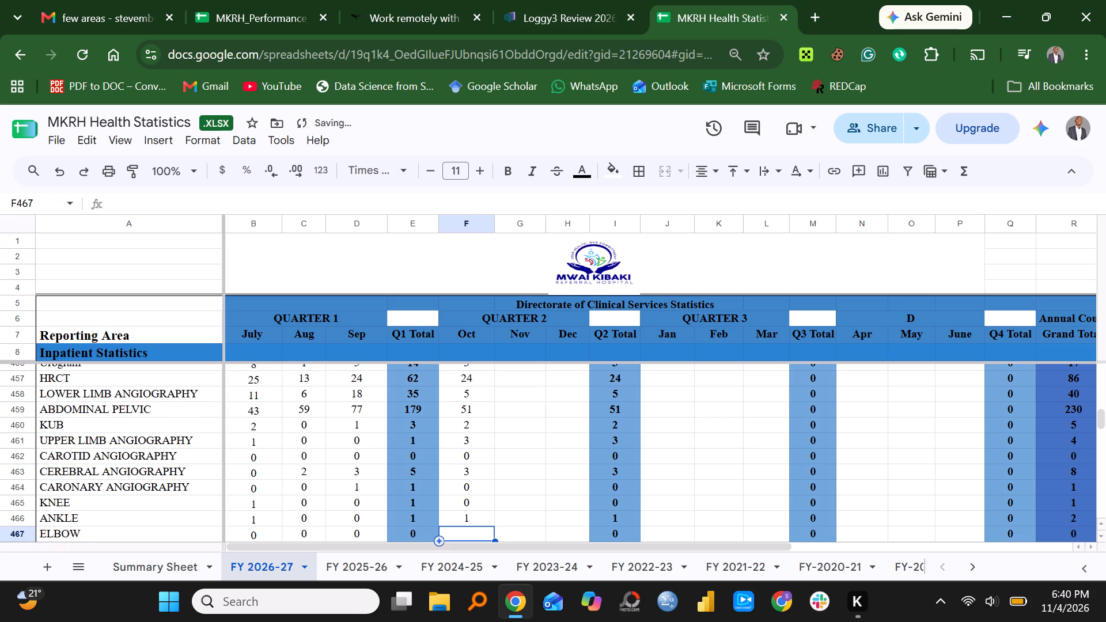
{"action": "key", "text": "0"}
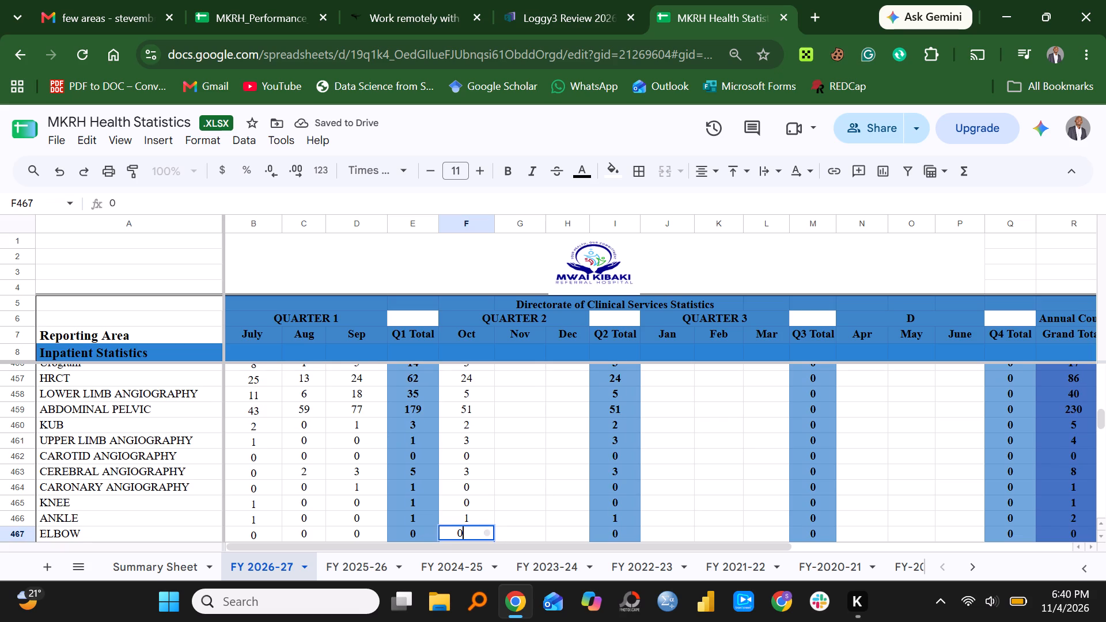
{"action": "key", "text": "Down"}
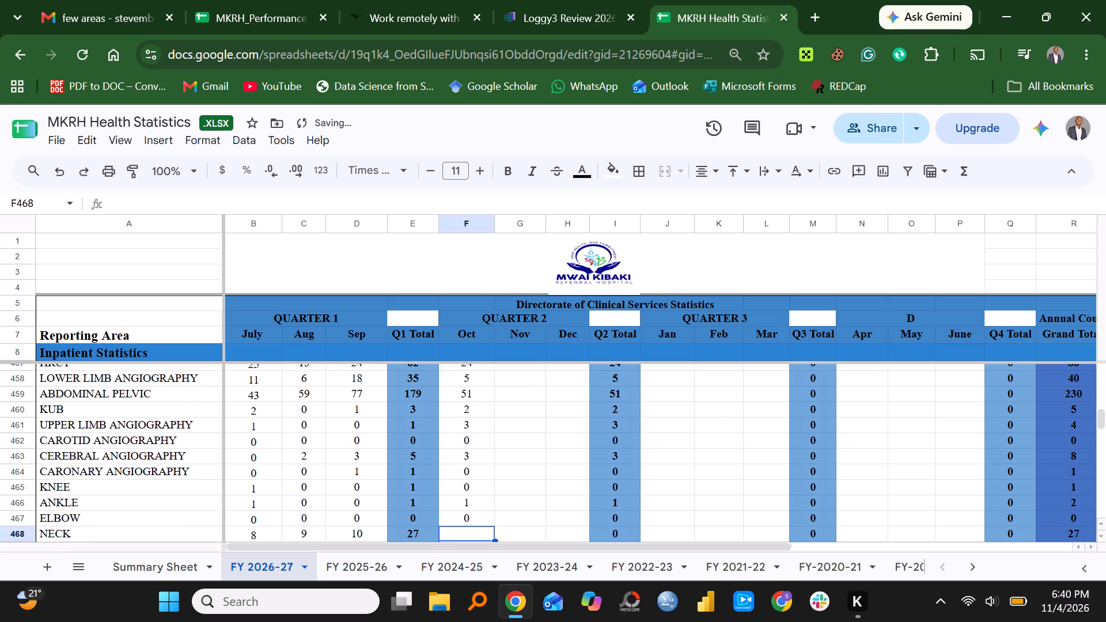
Enter the October CT scan figures: 4 for NECK, 0 for FOOT and 0 for WRIST.
{"action": "key", "text": "4"}
{"action": "key", "text": "Down"}
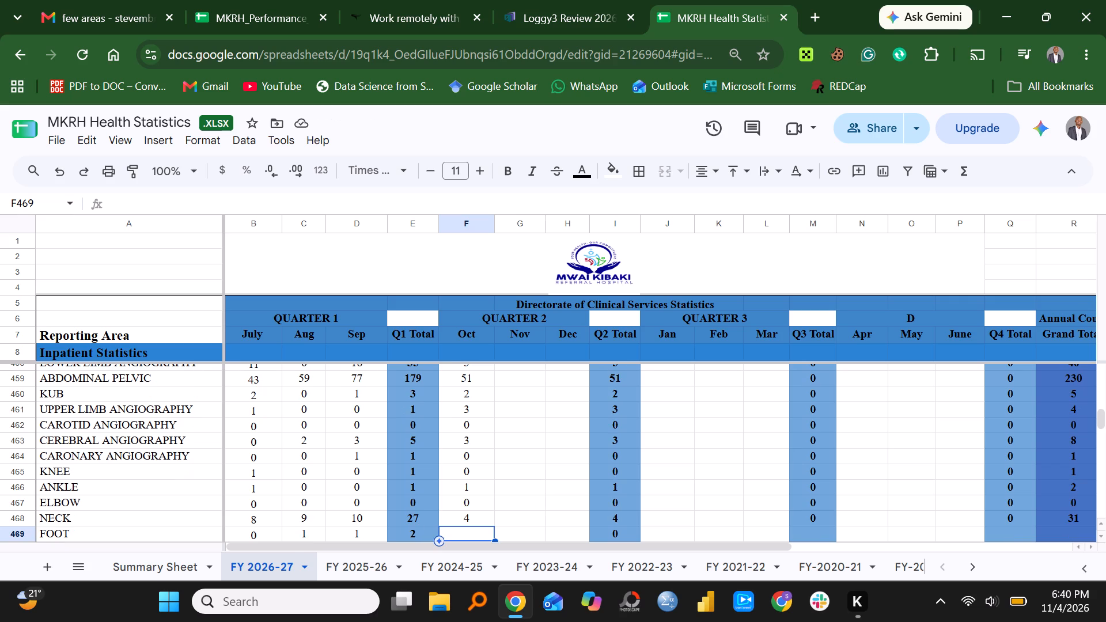
{"action": "key", "text": "0"}
{"action": "key", "text": "Down"}
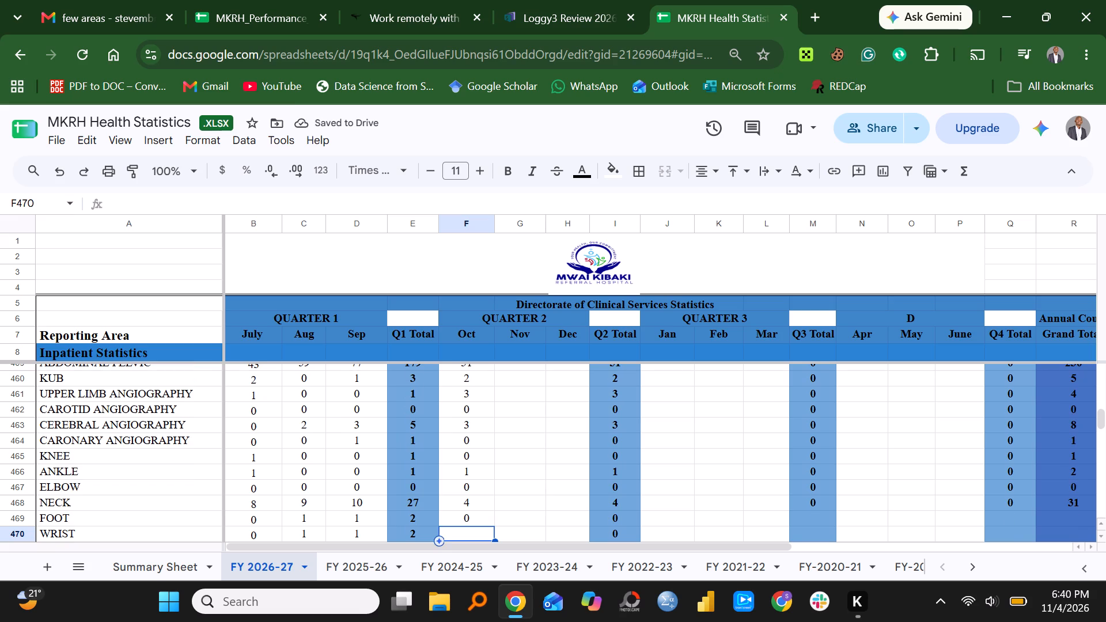
{"action": "key", "text": "0"}
{"action": "key", "text": "Down"}
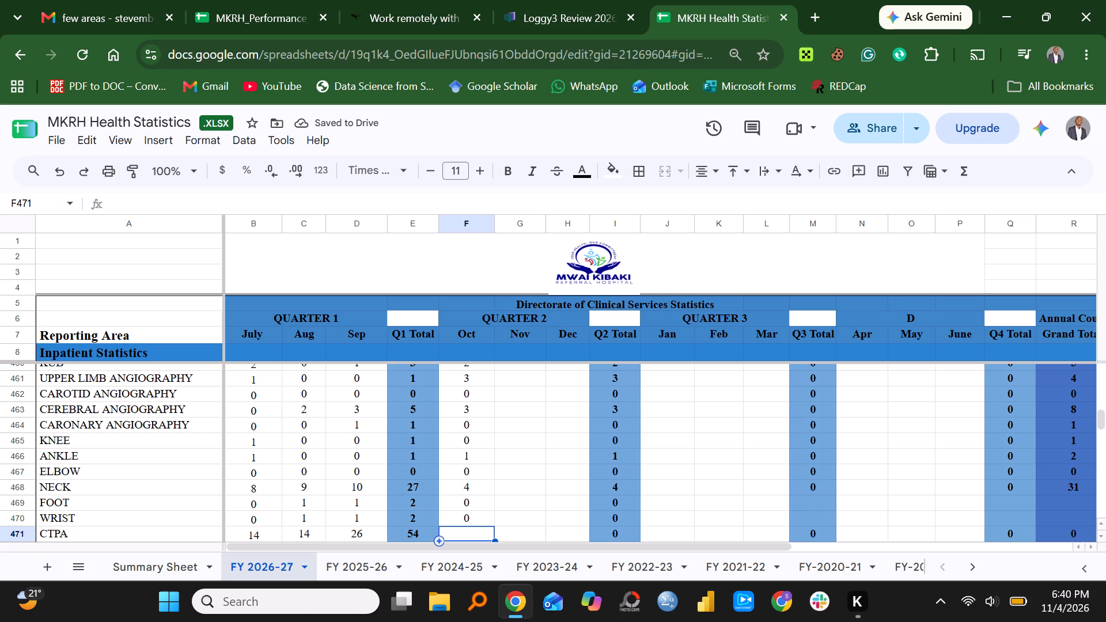
Enter the October CT scan figures: 23 for CTPA, 0 for T/LSPINE and 0 for AORTOGRAM.
{"action": "type", "text": "23"}
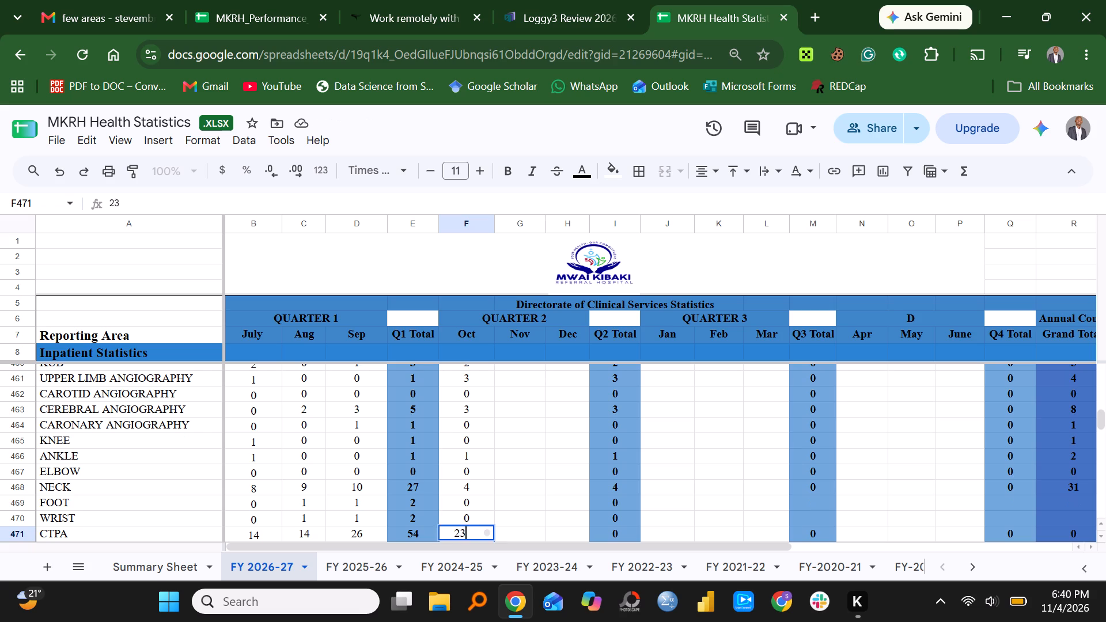
{"action": "key", "text": "Down"}
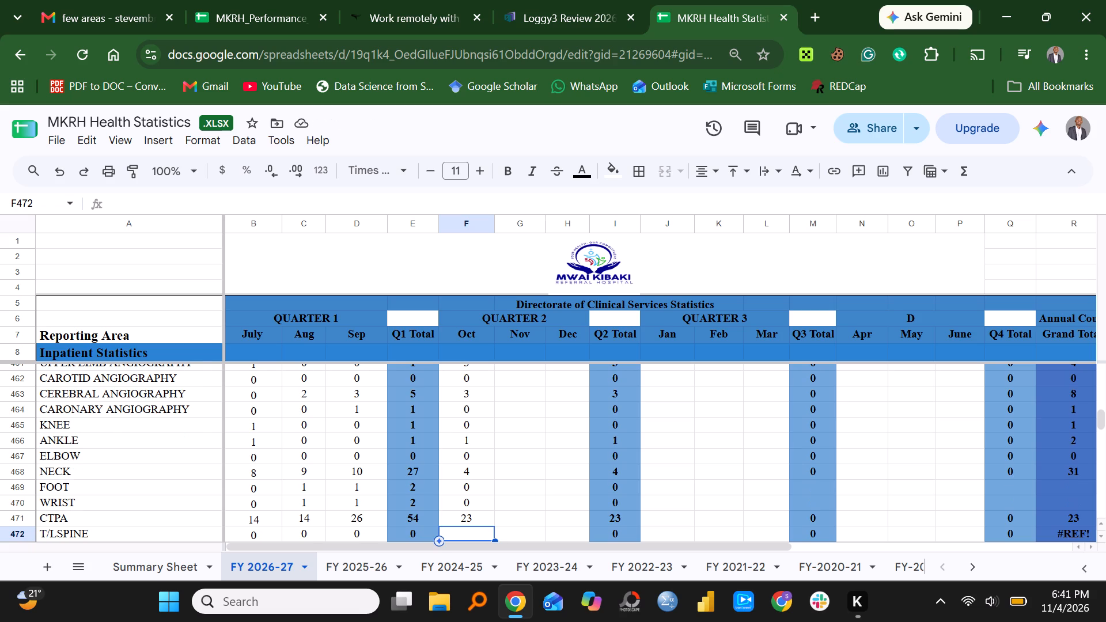
{"action": "key", "text": "0"}
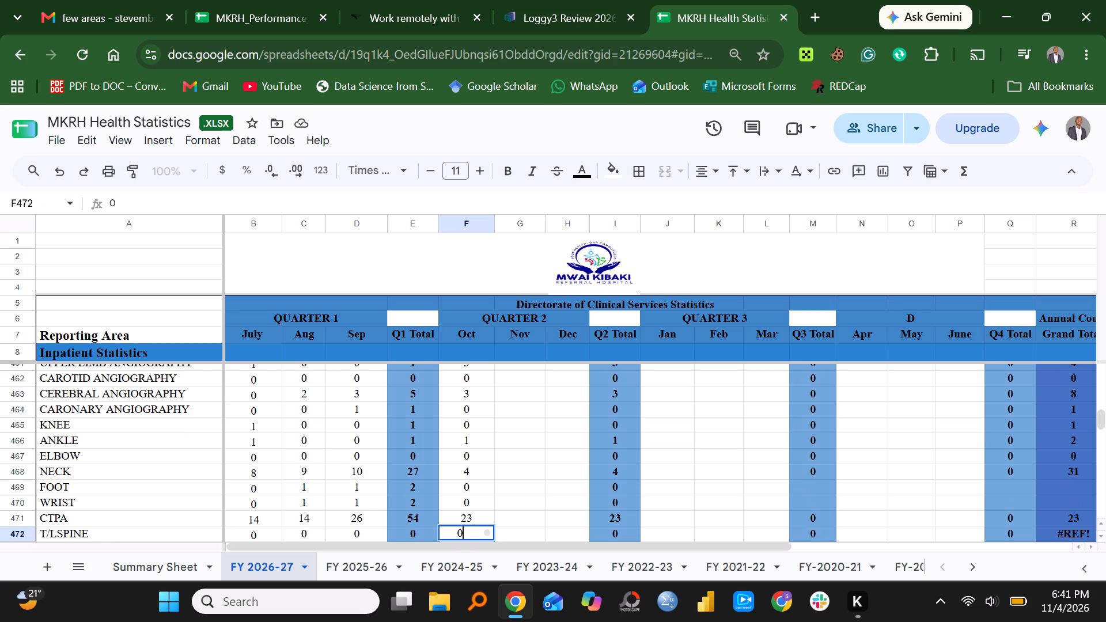
{"action": "key", "text": "Down"}
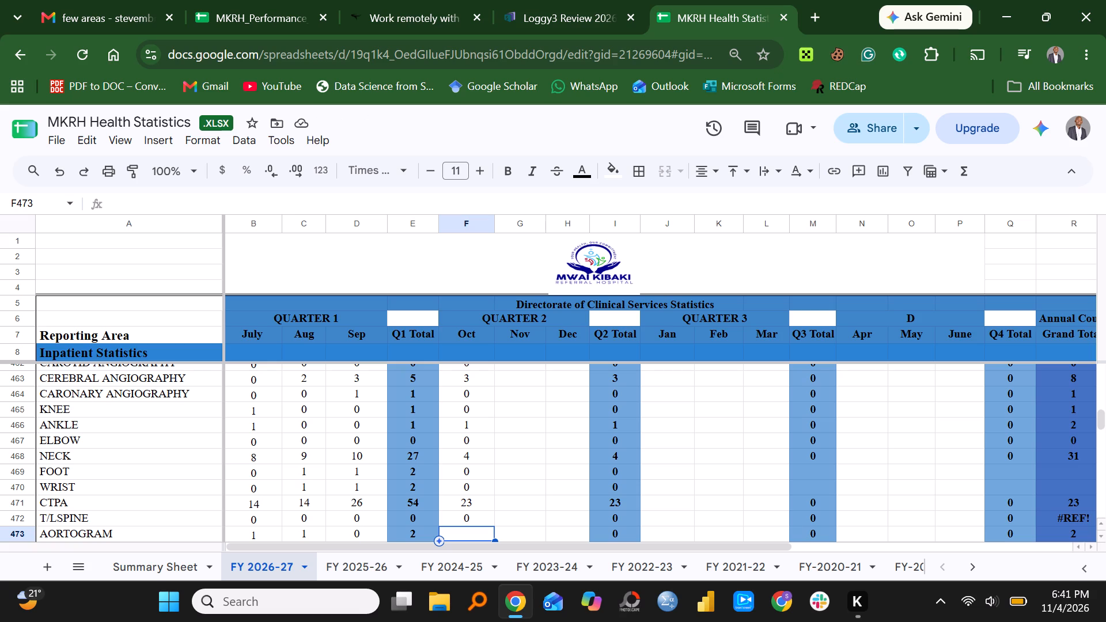
{"action": "key", "text": "0"}
{"action": "key", "text": "Down"}
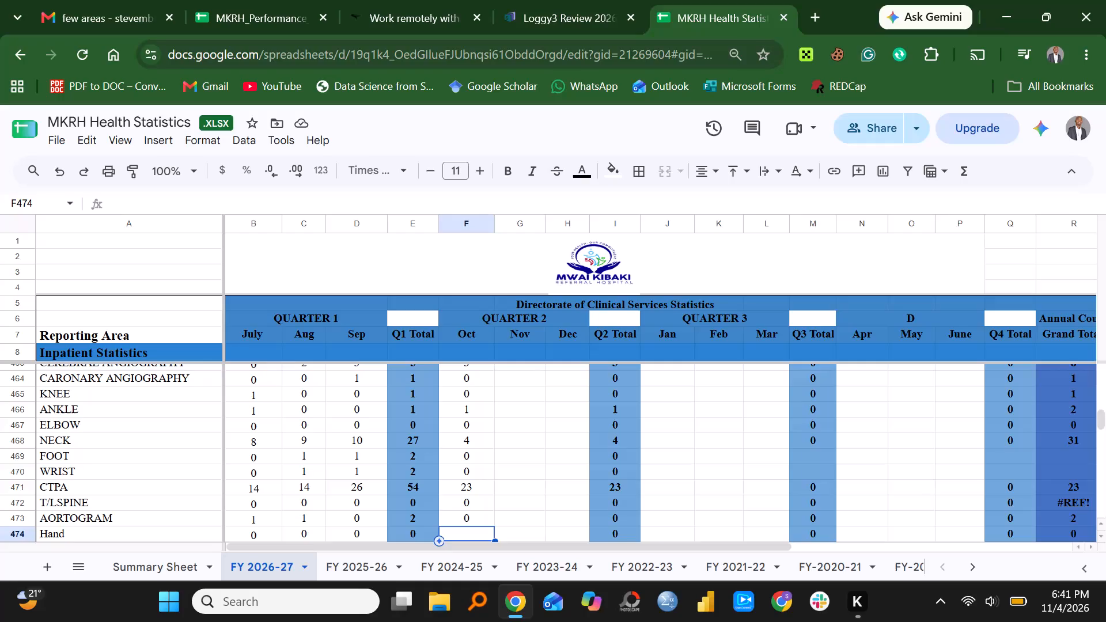
Enter the October CT scan figures: 0 for Hand, 0 for Shoulder, 0 for Brain + Orbits and 1 for Maxilla.
{"action": "key", "text": "0"}
{"action": "key", "text": "Down"}
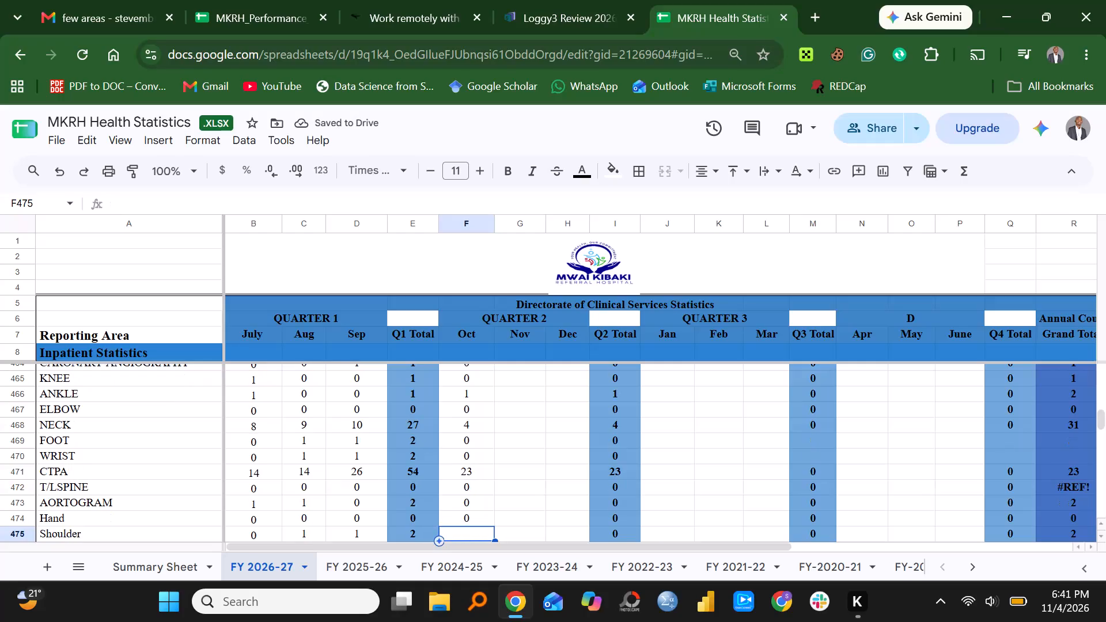
{"action": "key", "text": "0"}
{"action": "key", "text": "Down"}
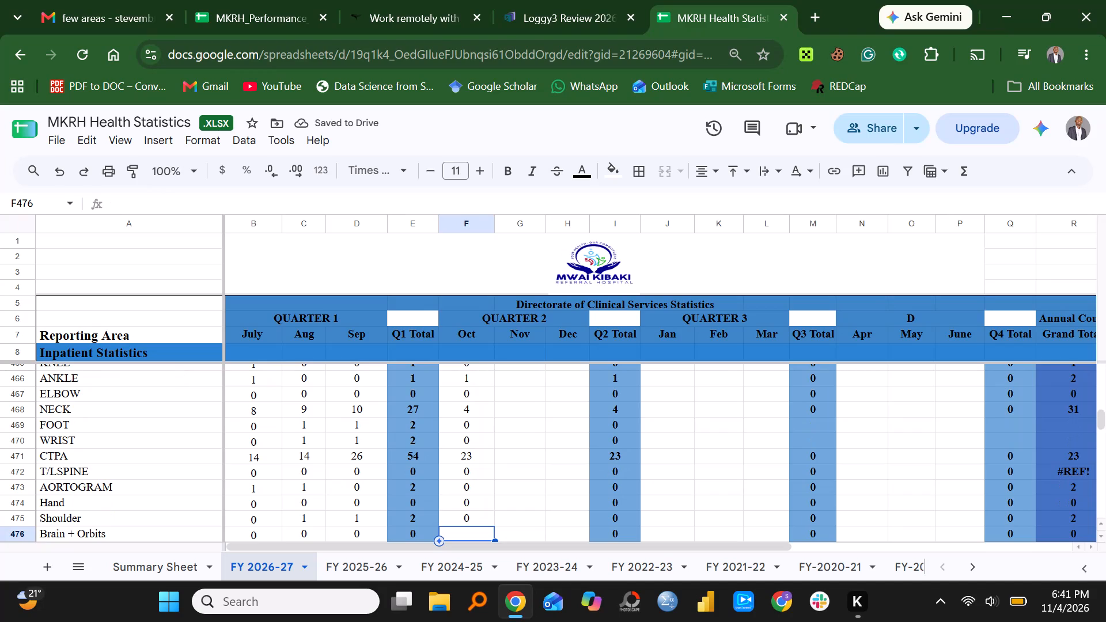
{"action": "key", "text": "0"}
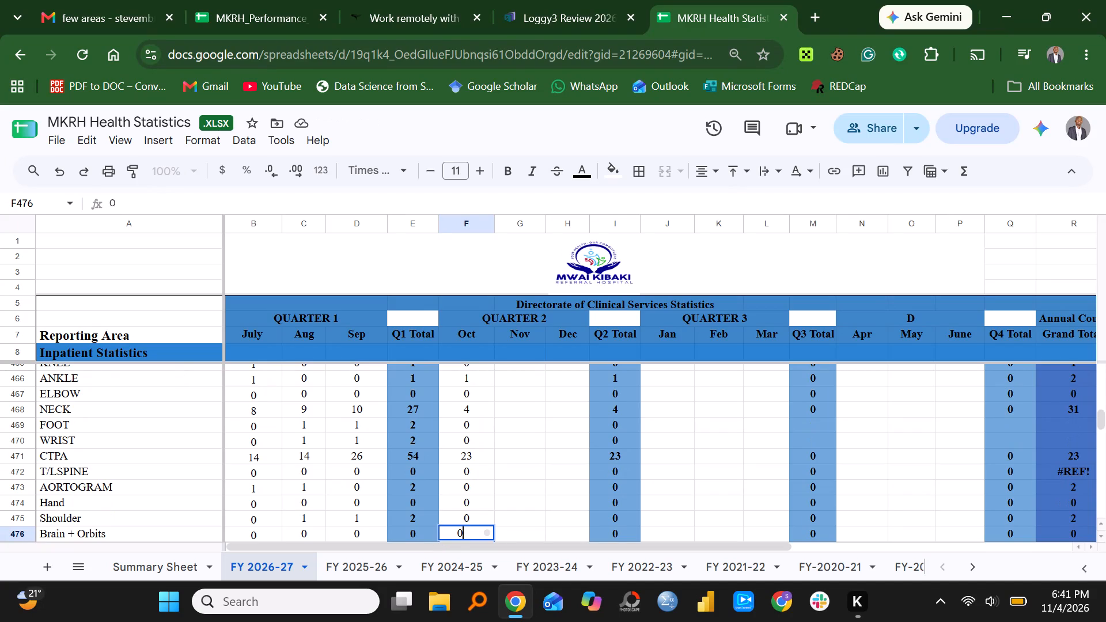
{"action": "key", "text": "Down"}
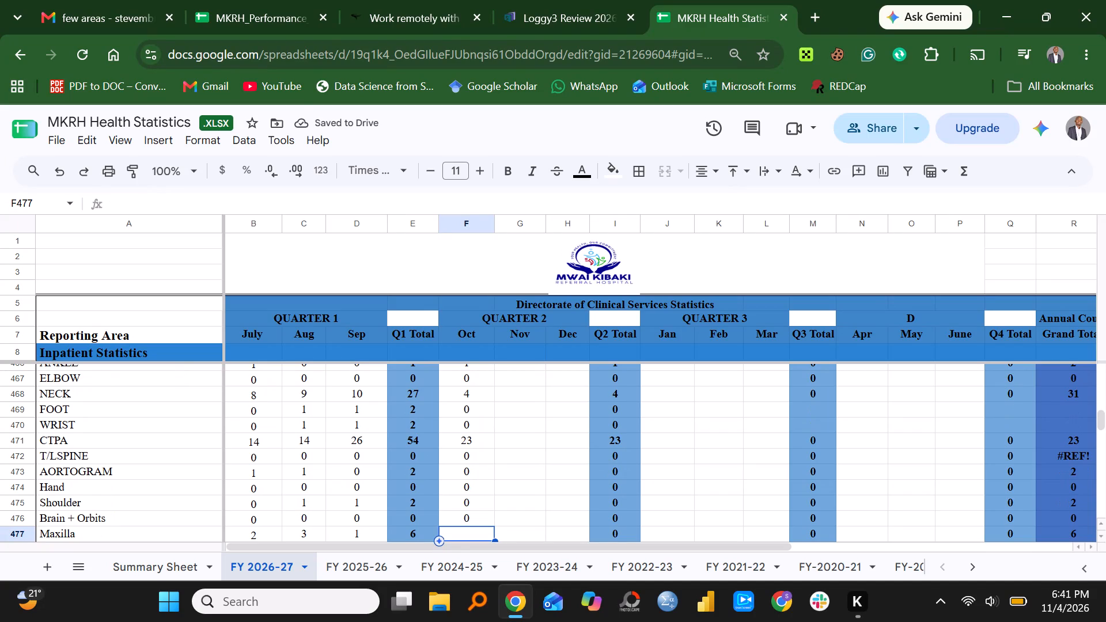
{"action": "key", "text": "1"}
{"action": "key", "text": "Down"}
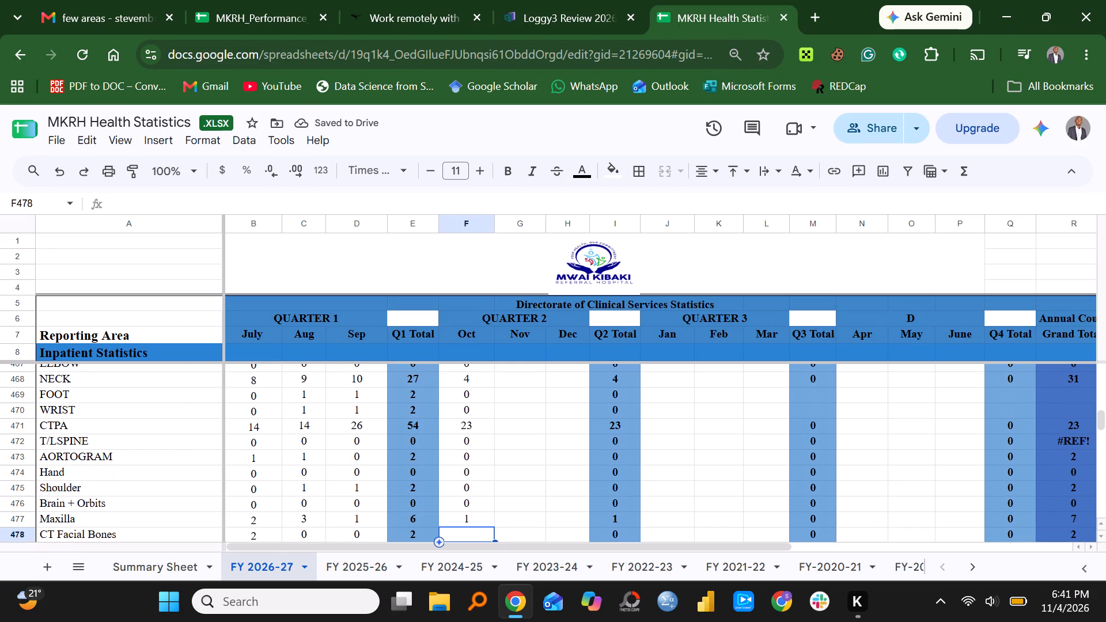
Enter the October CT scan figures: 0 for CT Facial Bones, 0 for Temporal and 0 for Lower Extremeties.
{"action": "key", "text": "0"}
{"action": "key", "text": "Down"}
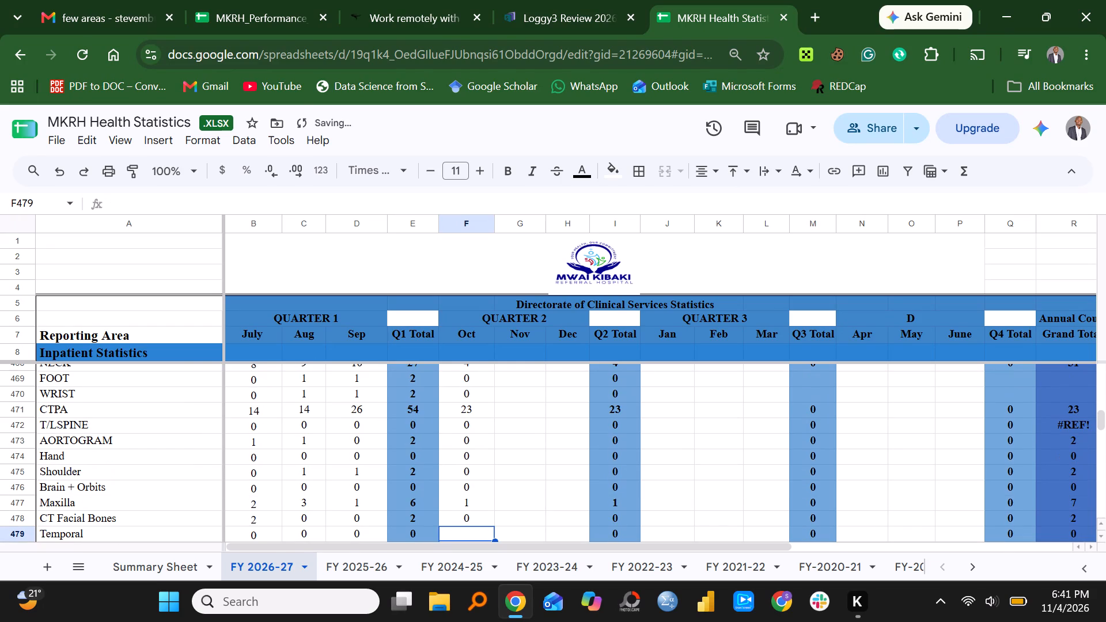
{"action": "key", "text": "0"}
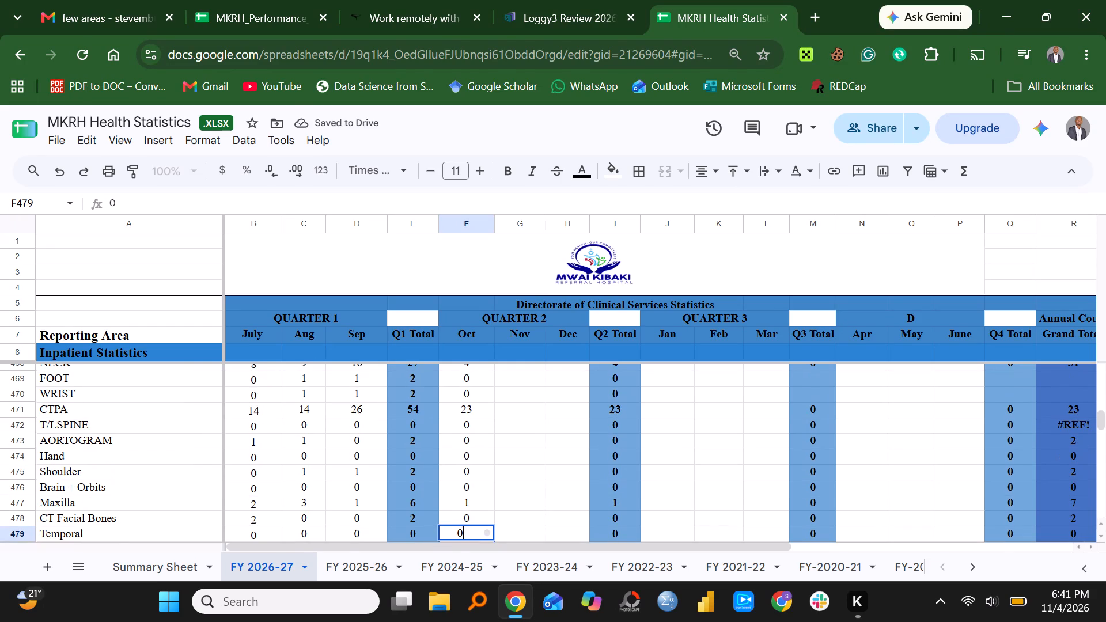
{"action": "key", "text": "Down"}
{"action": "key", "text": "0"}
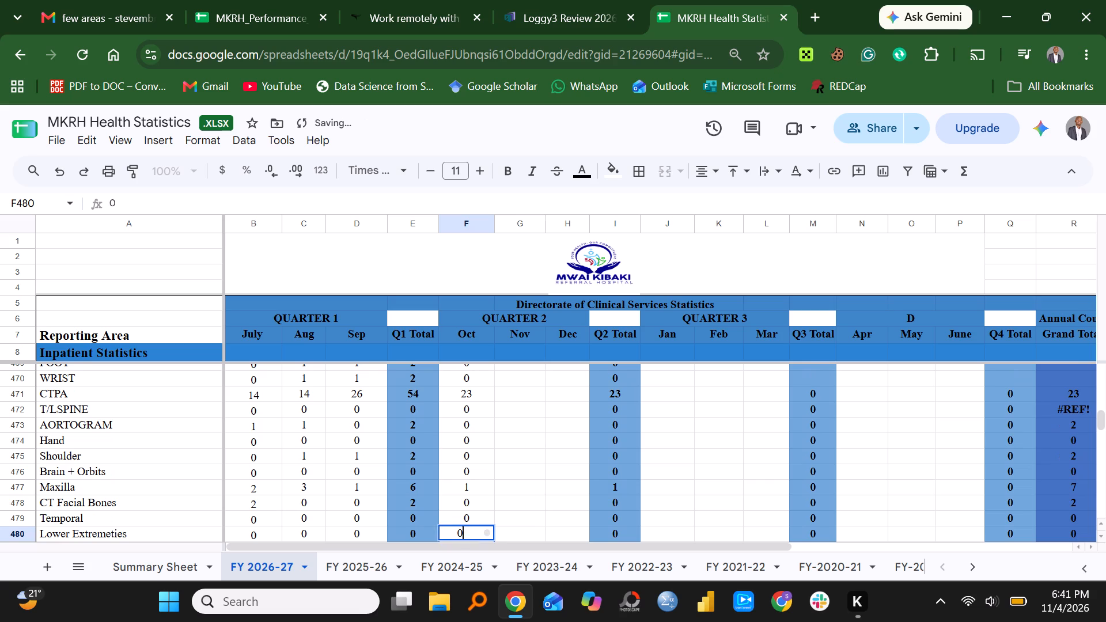
{"action": "key", "text": "Down"}
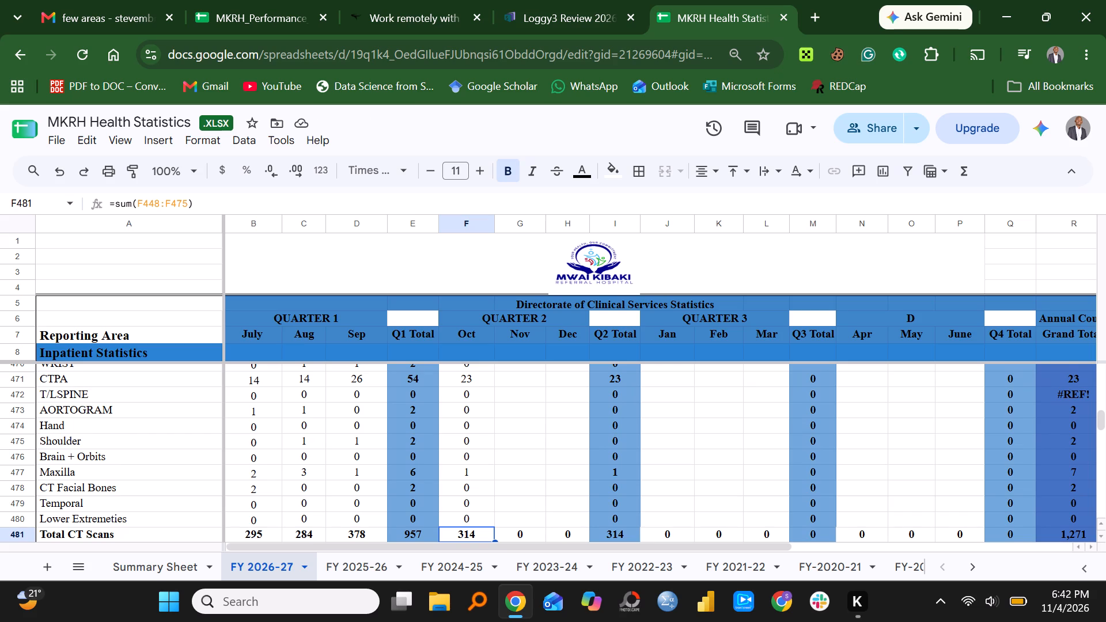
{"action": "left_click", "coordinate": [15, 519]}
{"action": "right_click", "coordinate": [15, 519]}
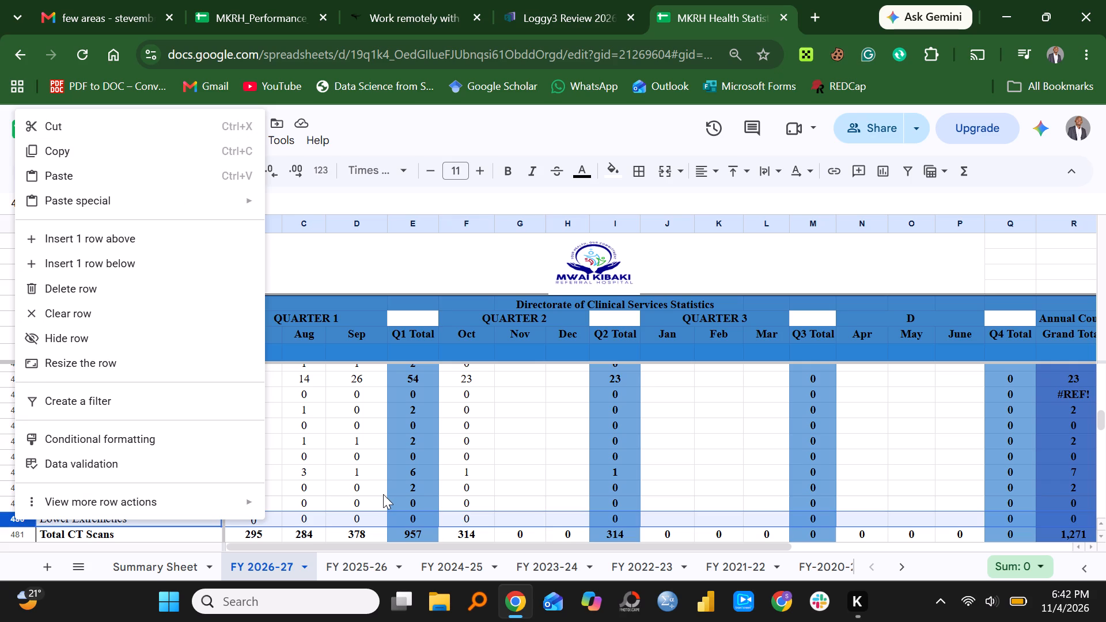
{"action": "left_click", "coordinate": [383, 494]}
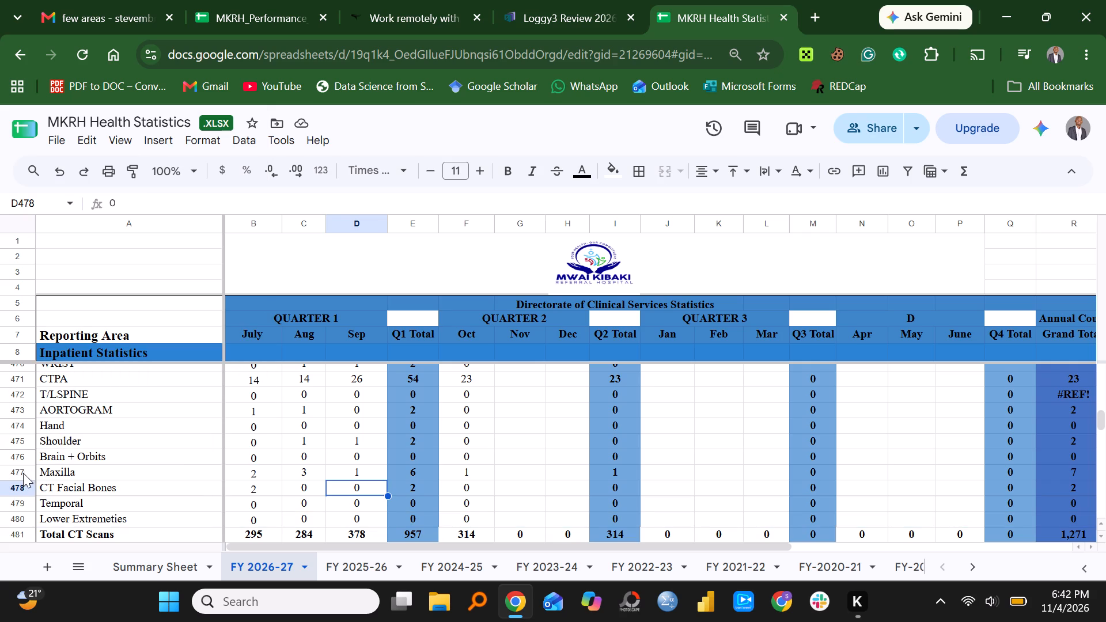
Insert a row directly below Maxilla in the CT scan section and label it Mandible.
{"action": "left_click", "coordinate": [23, 473]}
{"action": "right_click", "coordinate": [23, 473]}
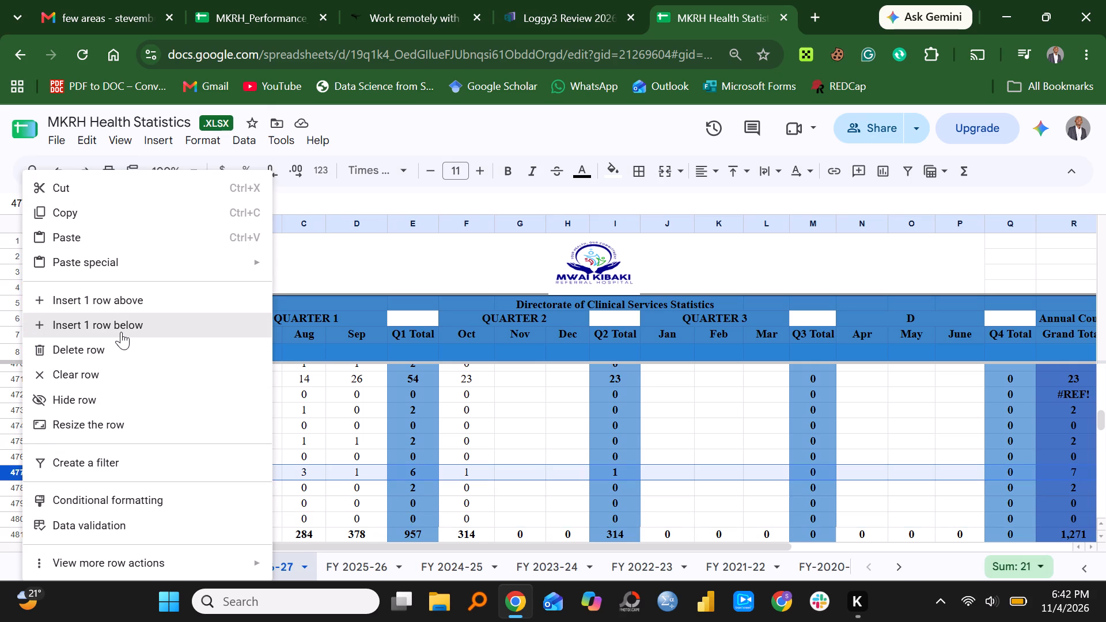
{"action": "left_click", "coordinate": [121, 332]}
{"action": "left_click", "coordinate": [57, 484]}
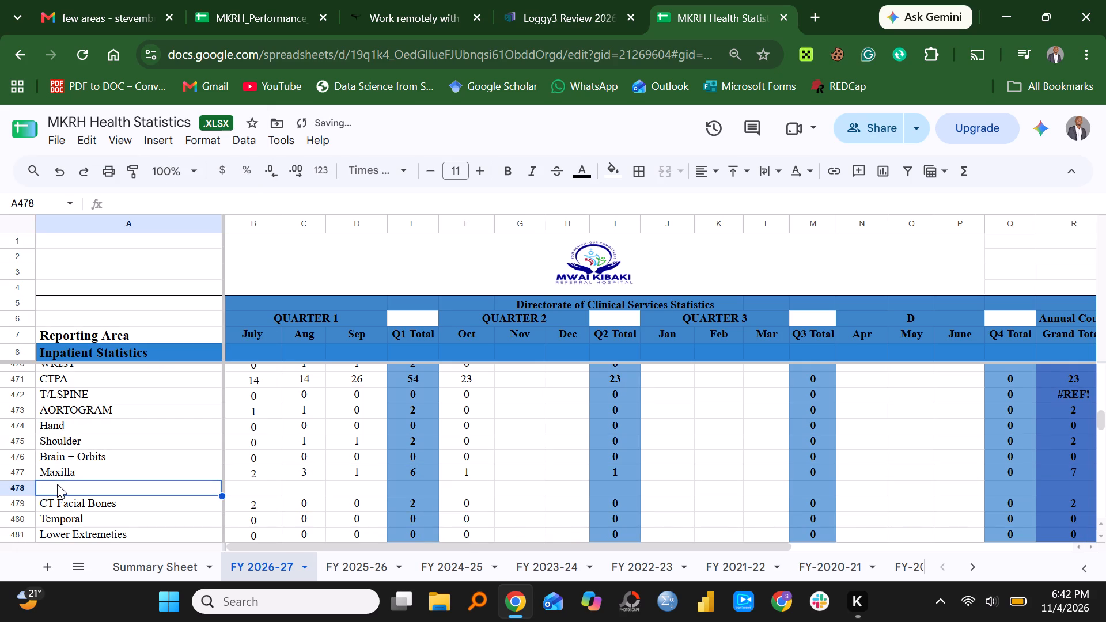
{"action": "key", "text": "shift+m"}
{"action": "key", "text": "a"}
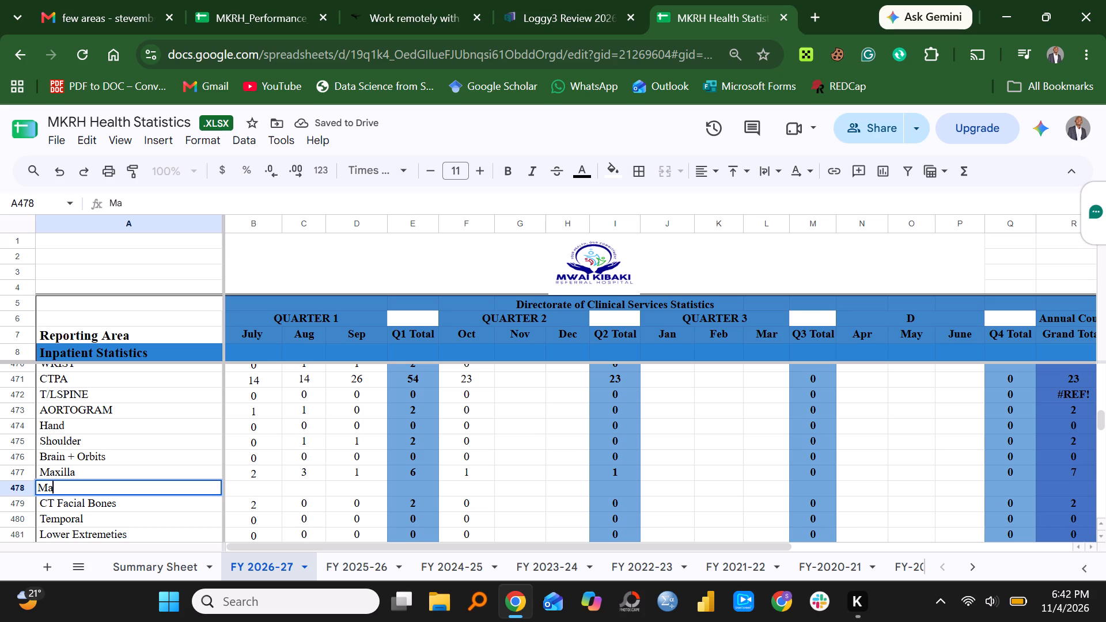
{"action": "type", "text": "nd"}
{"action": "type", "text": "iblr"}
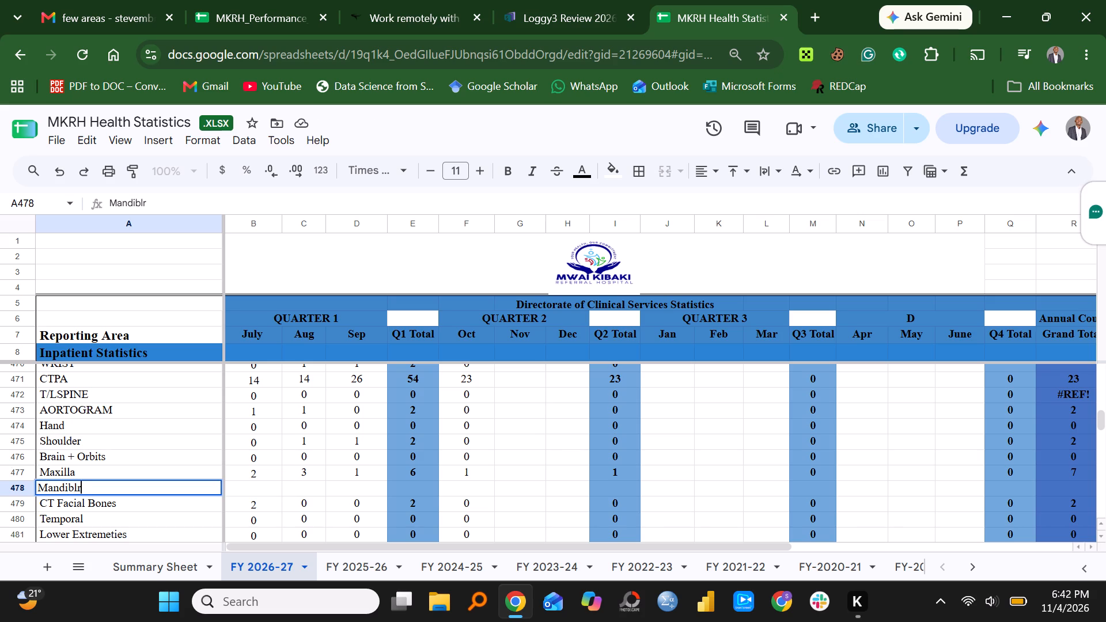
{"action": "key", "text": "BackSpace"}
{"action": "key", "text": "e"}
{"action": "key", "text": "Right"}
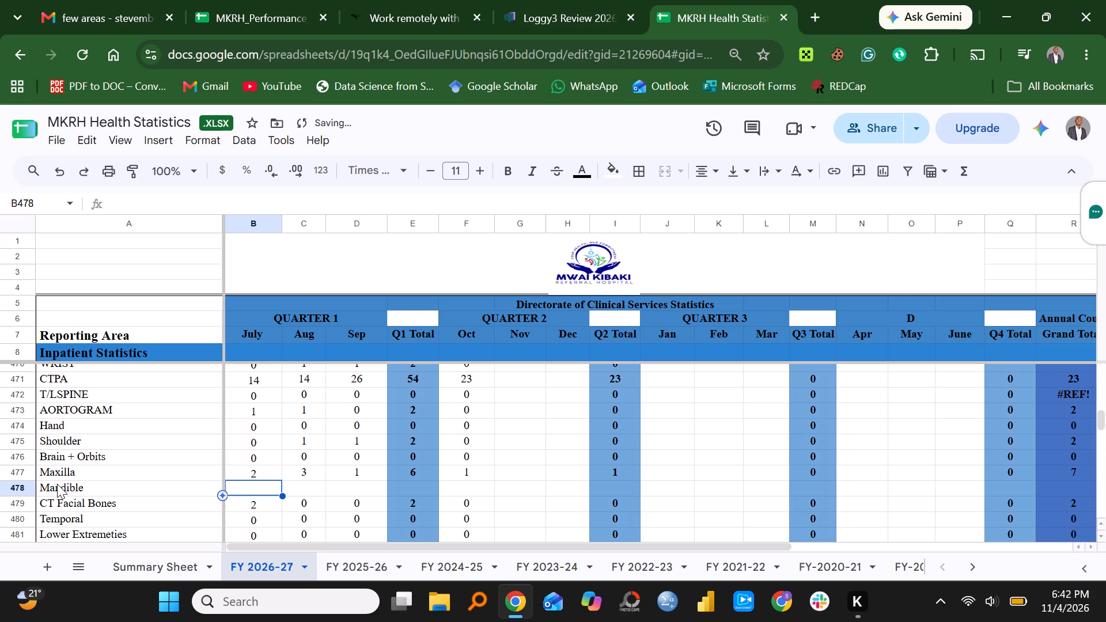
Fill the Mandible row with 0 for July, 0 for August, 0 for September and 2 for October.
{"action": "key", "text": "0"}
{"action": "key", "text": "Right"}
{"action": "key", "text": "0"}
{"action": "key", "text": "Right"}
{"action": "key", "text": "0"}
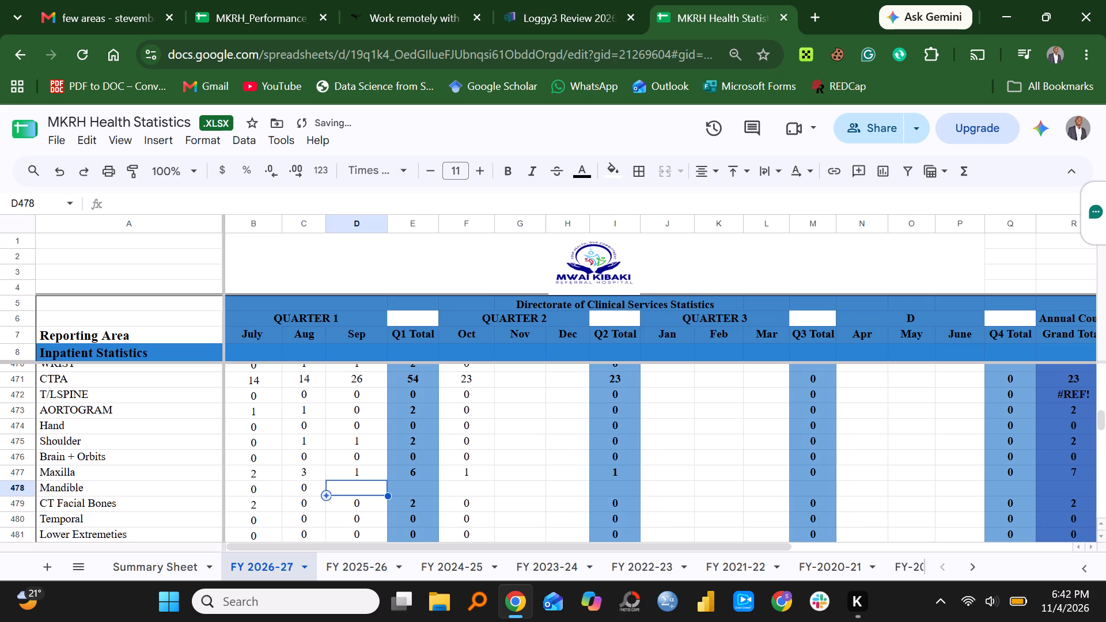
{"action": "key", "text": "Right"}
{"action": "key", "text": "Right"}
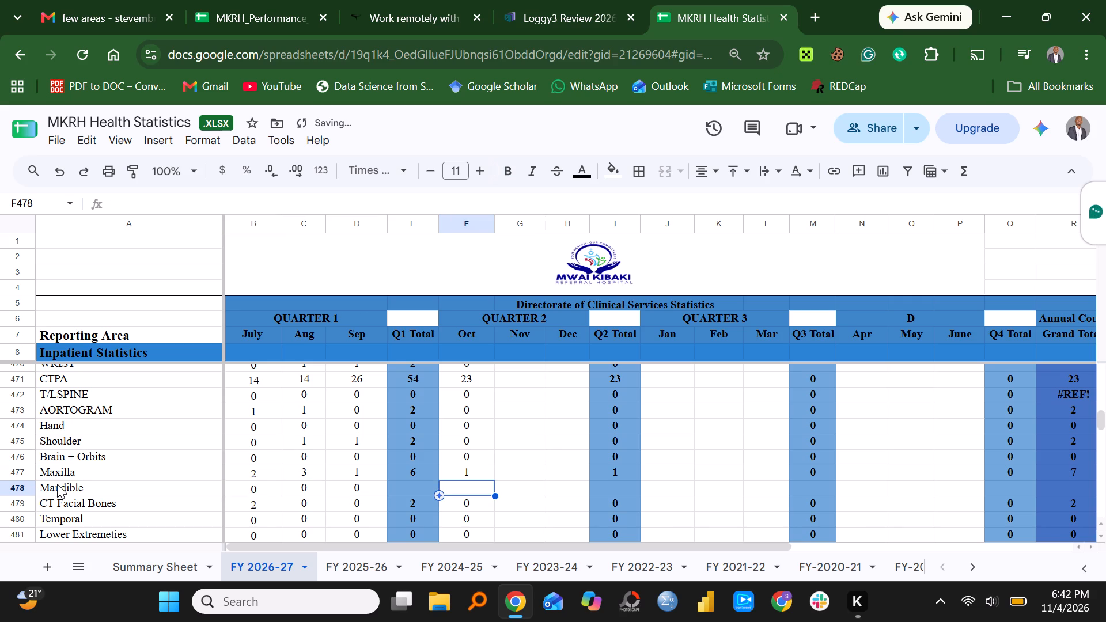
{"action": "key", "text": "2"}
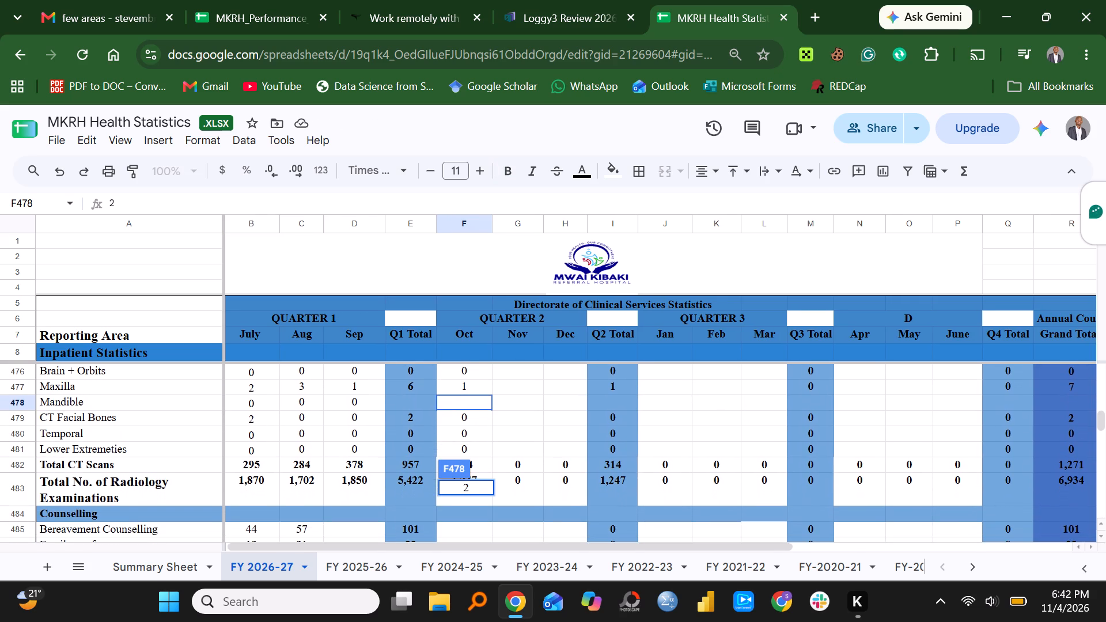
{"action": "key", "text": "Return"}
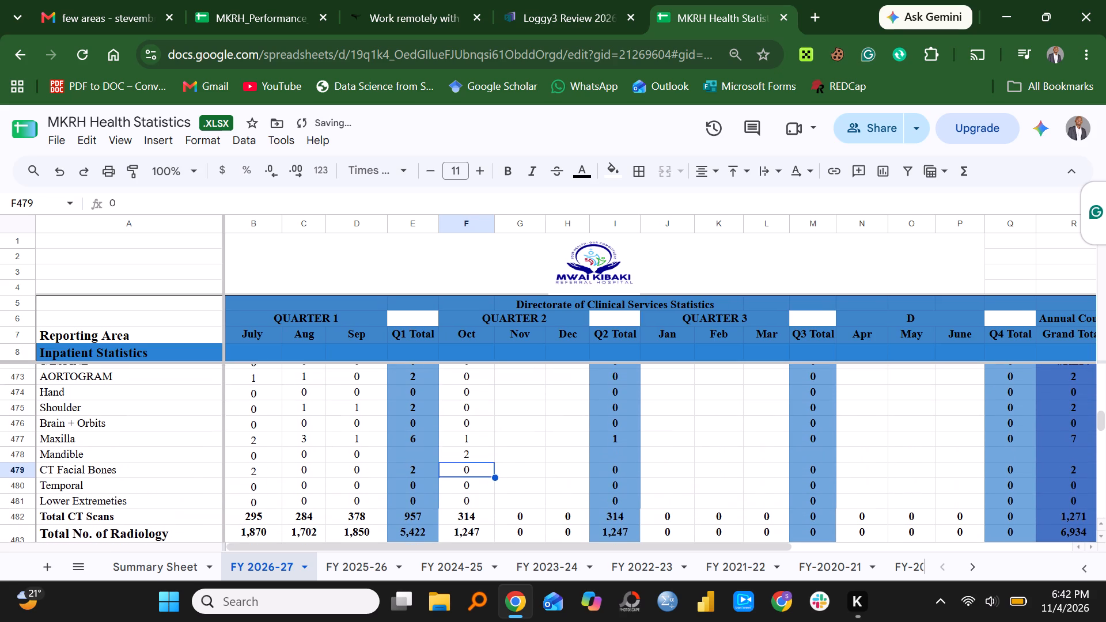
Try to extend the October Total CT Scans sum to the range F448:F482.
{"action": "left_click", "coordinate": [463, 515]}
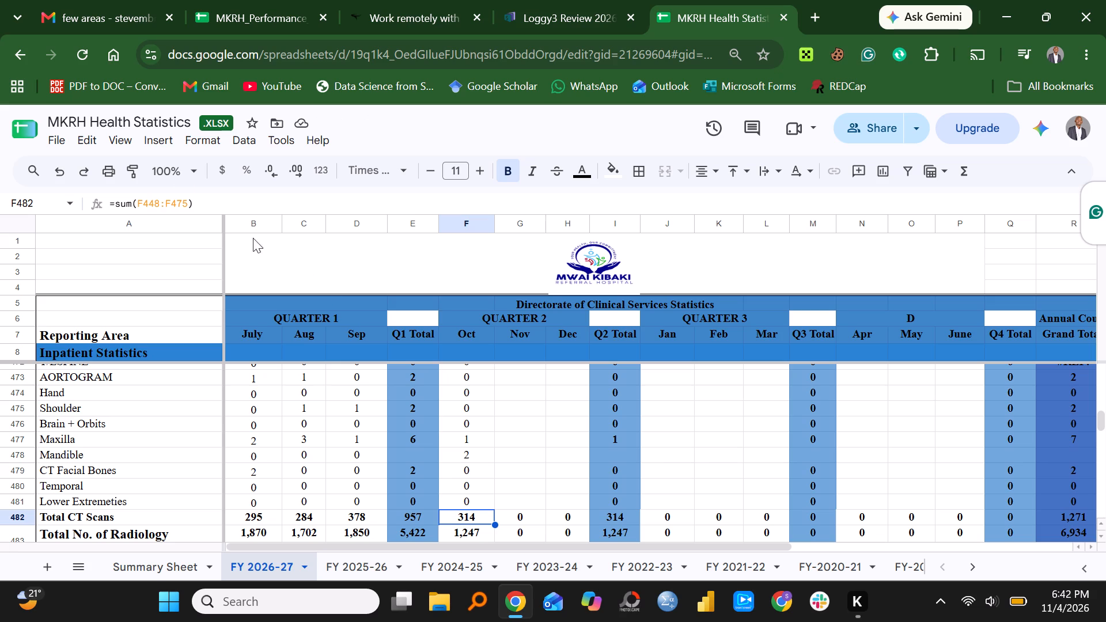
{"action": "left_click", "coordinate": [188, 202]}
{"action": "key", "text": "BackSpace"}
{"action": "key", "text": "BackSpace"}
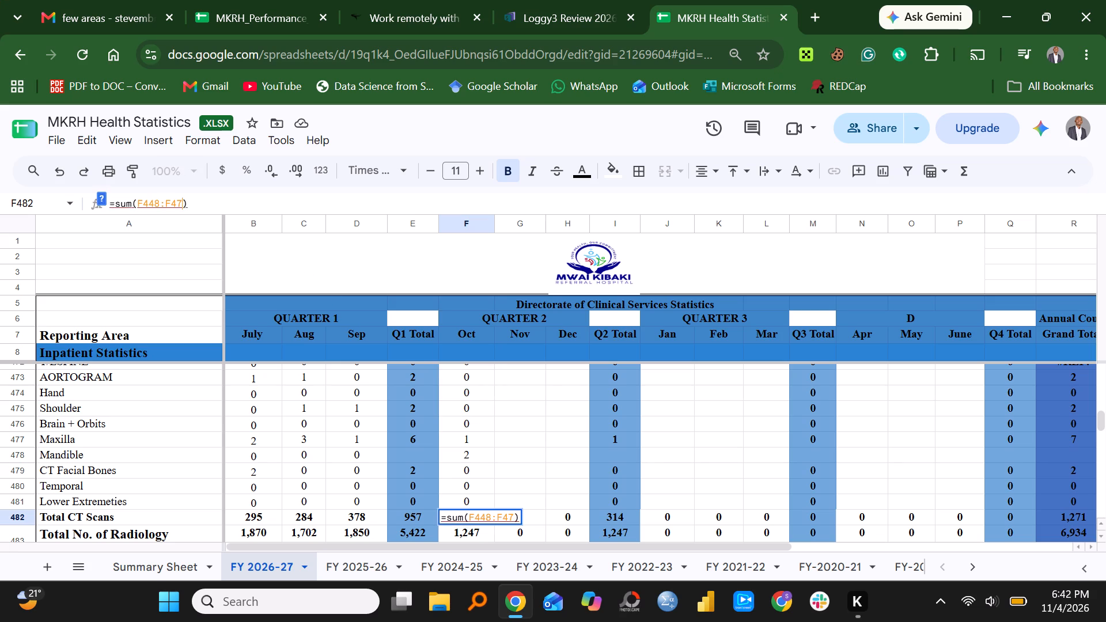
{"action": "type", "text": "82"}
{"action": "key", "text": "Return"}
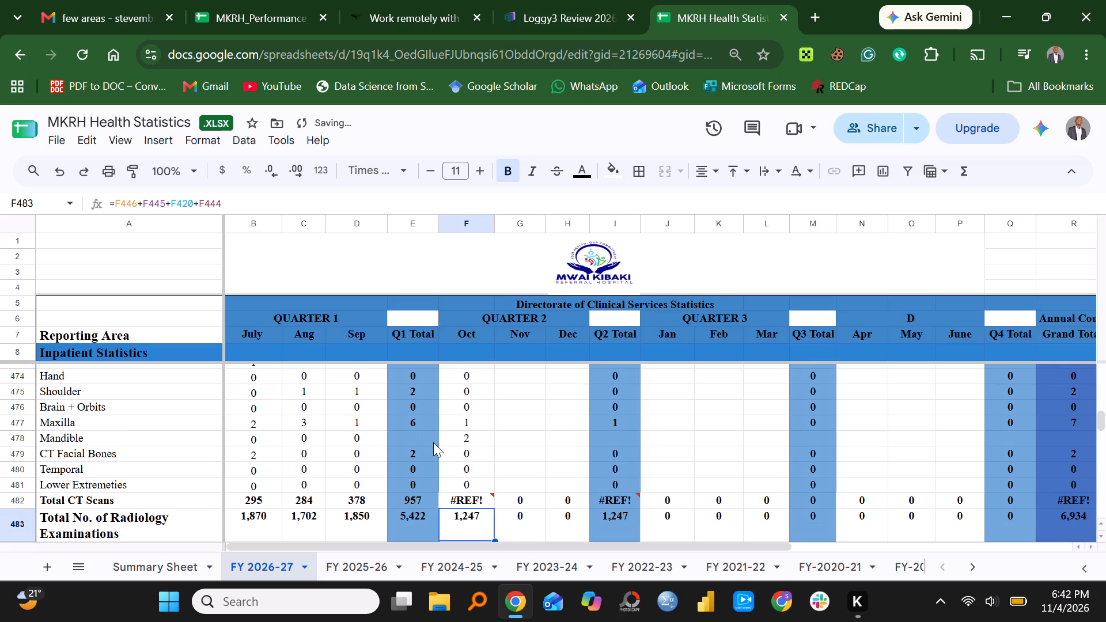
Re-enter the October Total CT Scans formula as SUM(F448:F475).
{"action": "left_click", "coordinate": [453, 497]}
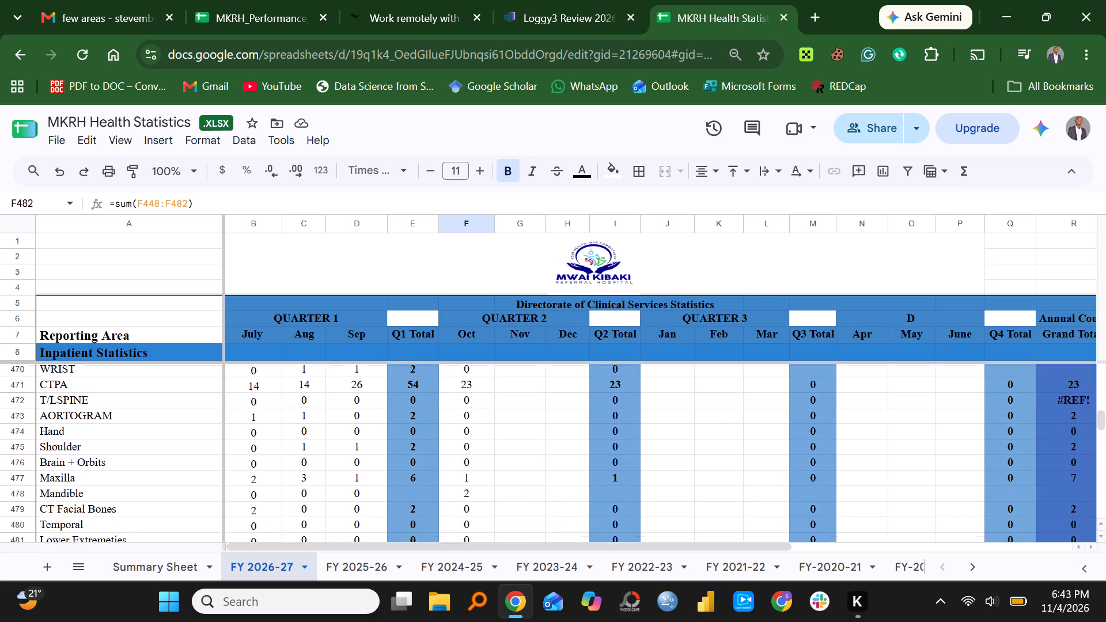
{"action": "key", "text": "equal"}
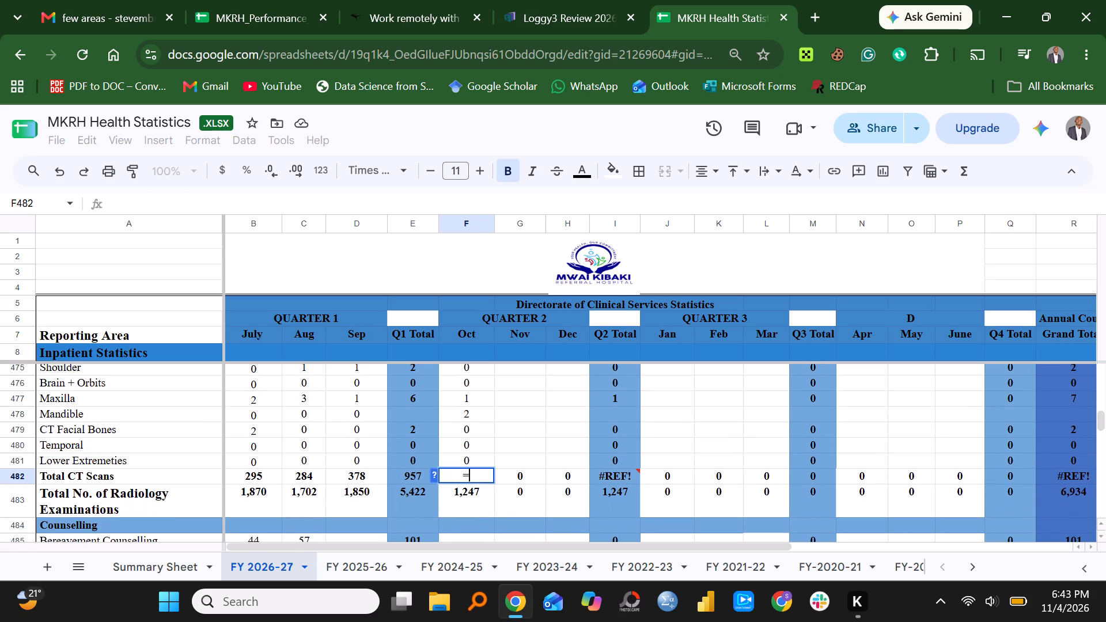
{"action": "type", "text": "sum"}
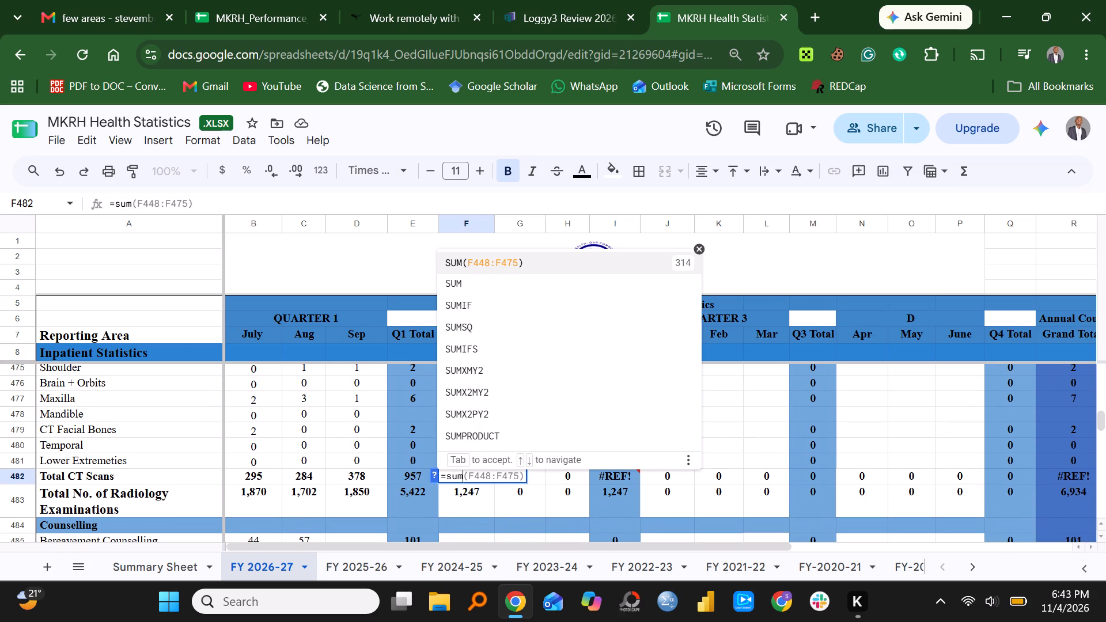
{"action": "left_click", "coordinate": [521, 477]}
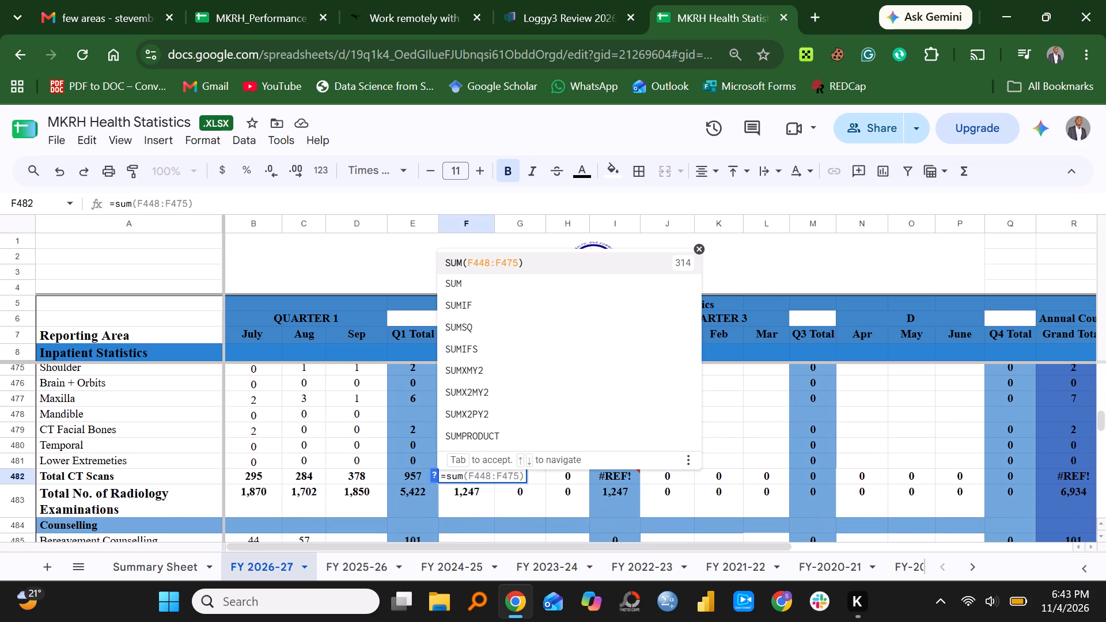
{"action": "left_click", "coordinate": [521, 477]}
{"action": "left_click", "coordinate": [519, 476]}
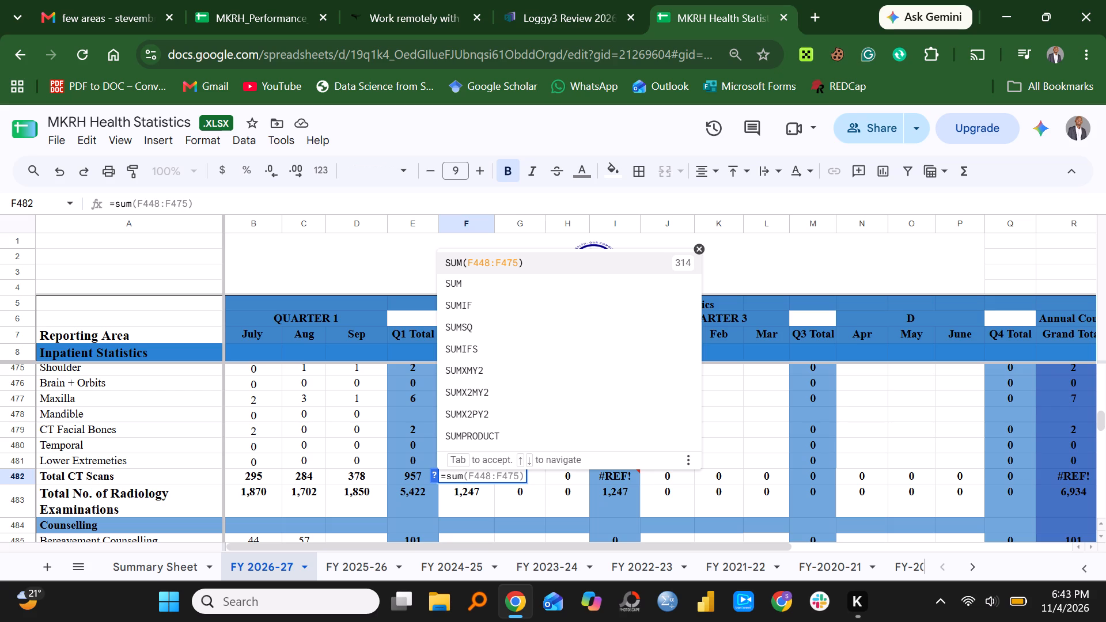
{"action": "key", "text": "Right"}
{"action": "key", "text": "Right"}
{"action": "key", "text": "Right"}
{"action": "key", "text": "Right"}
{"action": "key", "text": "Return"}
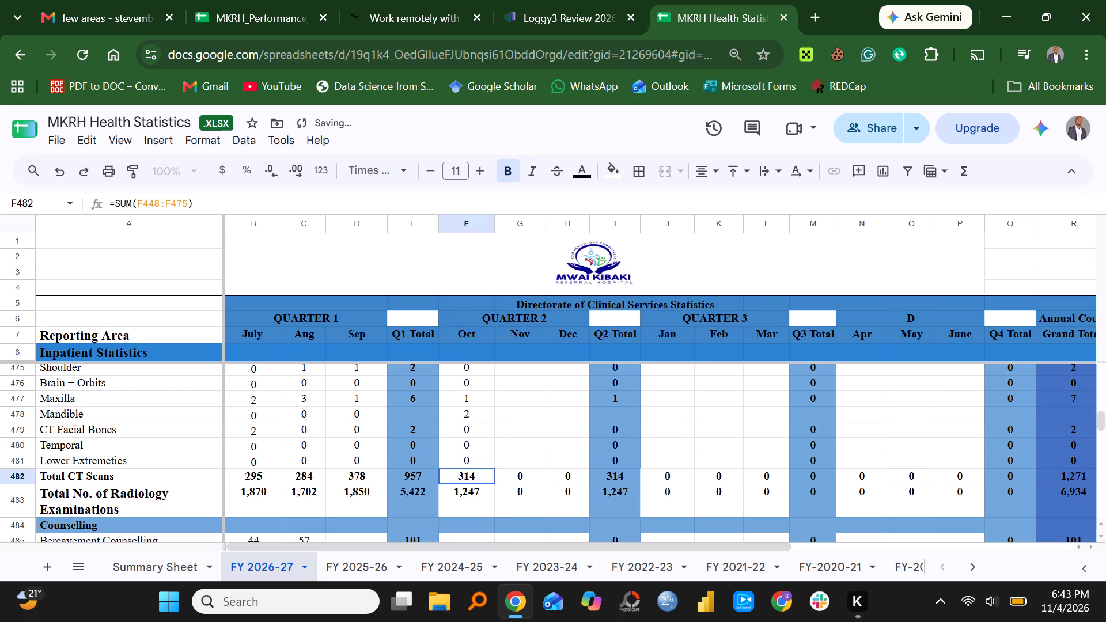
Extend the October Total CT Scans sum to the range F448:F481.
{"action": "double_click", "coordinate": [485, 479]}
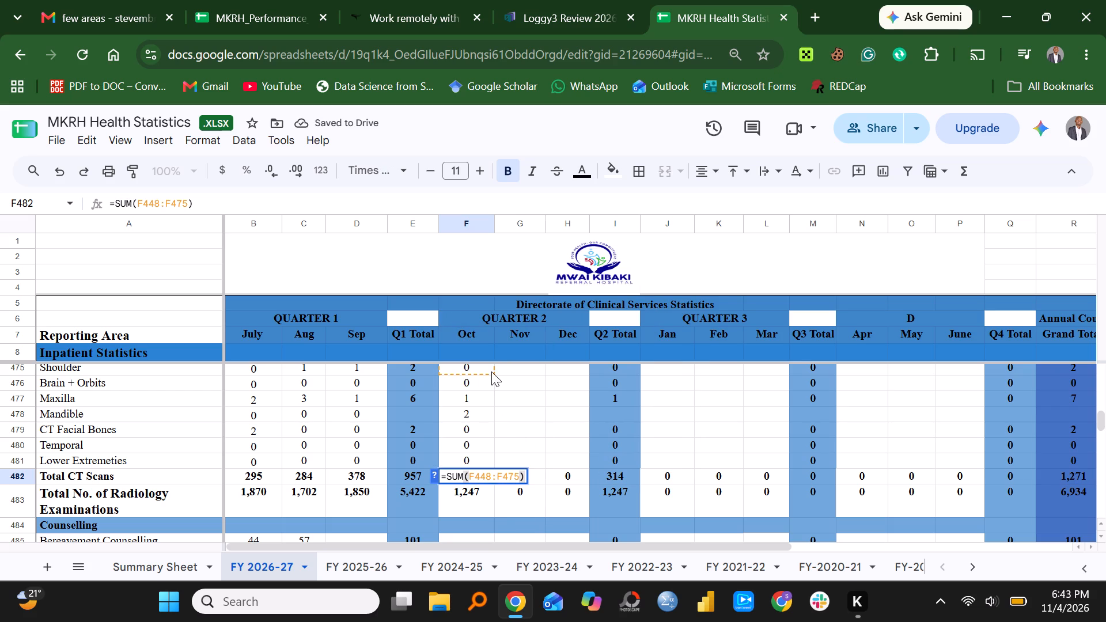
{"action": "left_click", "coordinate": [521, 477]}
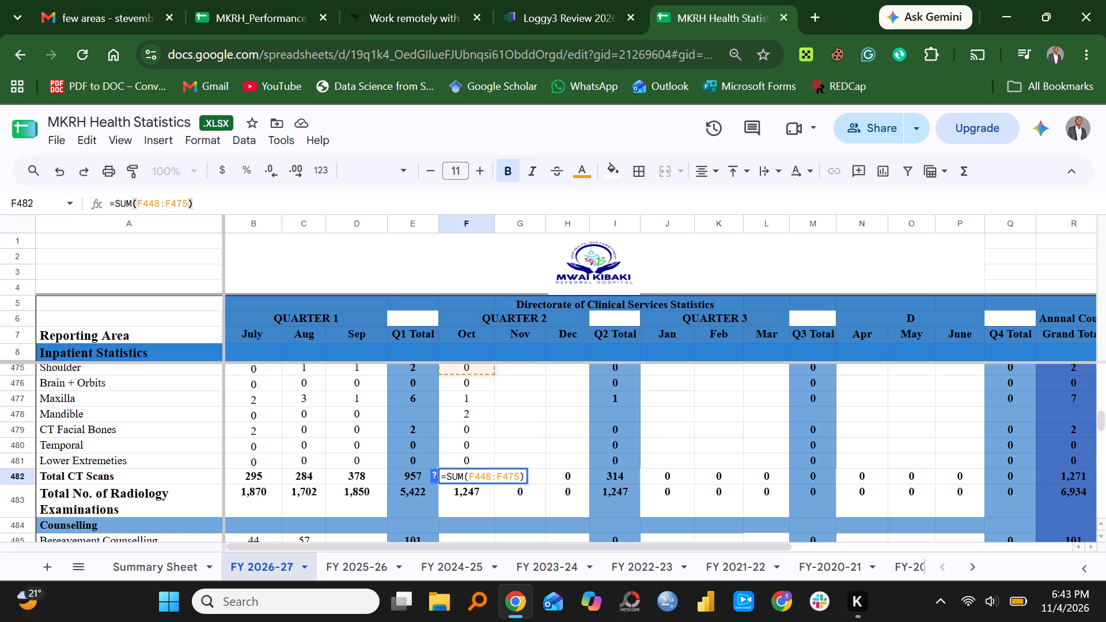
{"action": "key", "text": "BackSpace"}
{"action": "key", "text": "BackSpace"}
{"action": "type", "text": "81"}
{"action": "key", "text": "Return"}
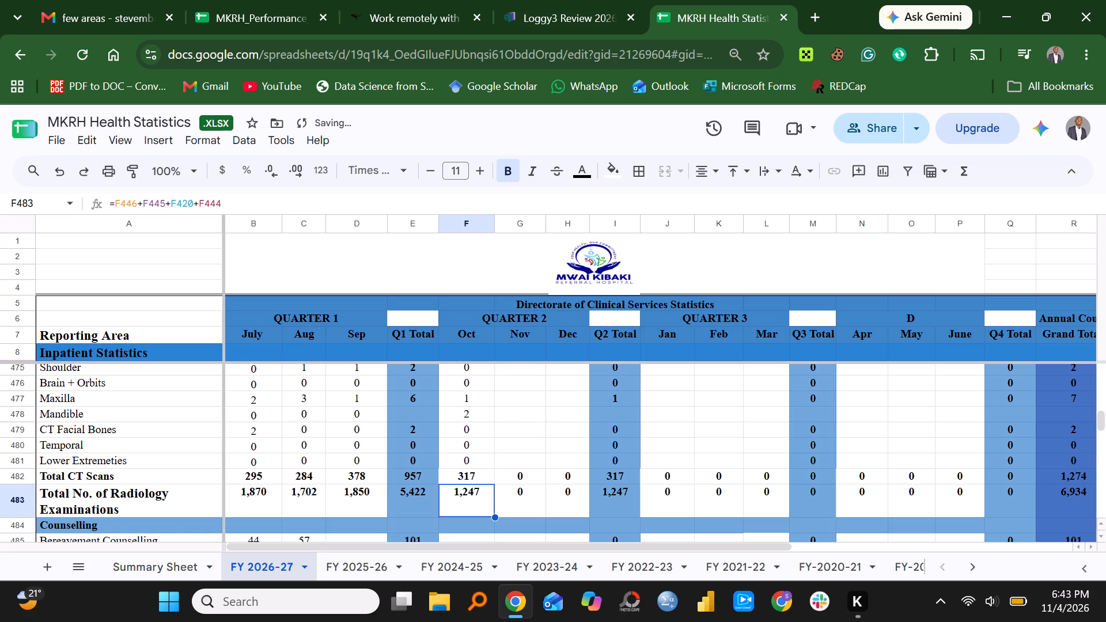
Extend the September Total CT Scans sum to the range D448:D481.
{"action": "left_click", "coordinate": [366, 472]}
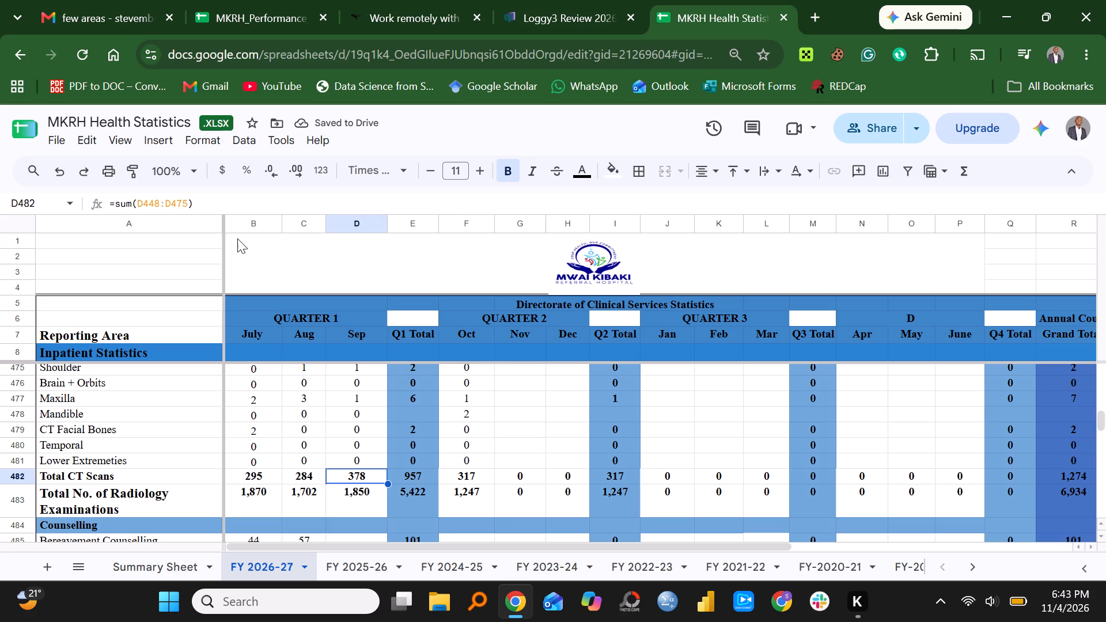
{"action": "left_click", "coordinate": [187, 206]}
{"action": "key", "text": "BackSpace"}
{"action": "key", "text": "BackSpace"}
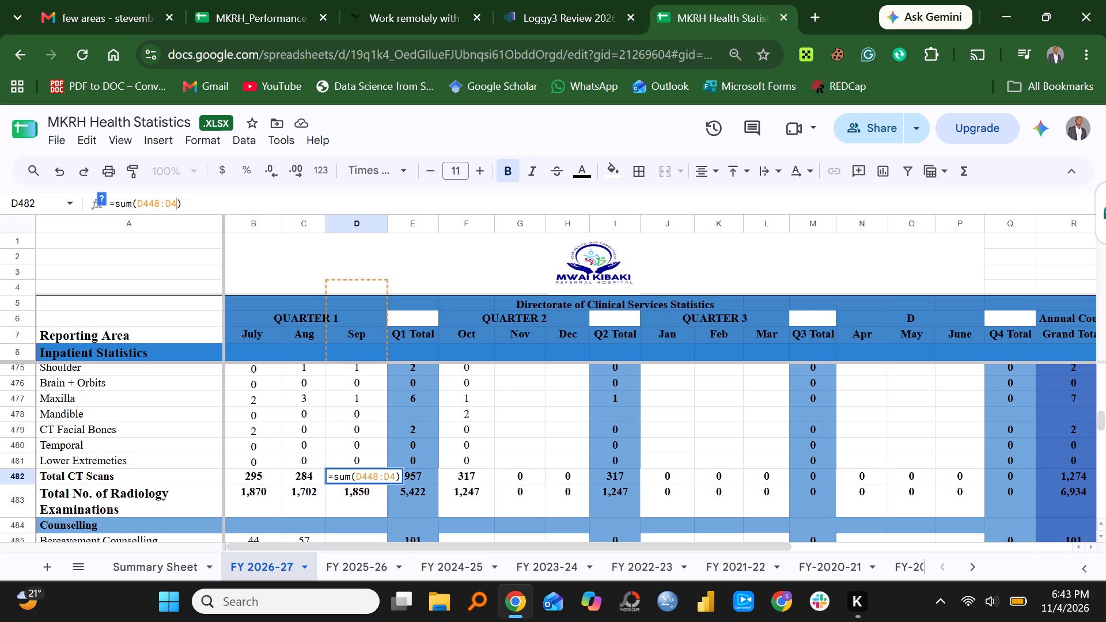
{"action": "type", "text": "81"}
{"action": "key", "text": "Return"}
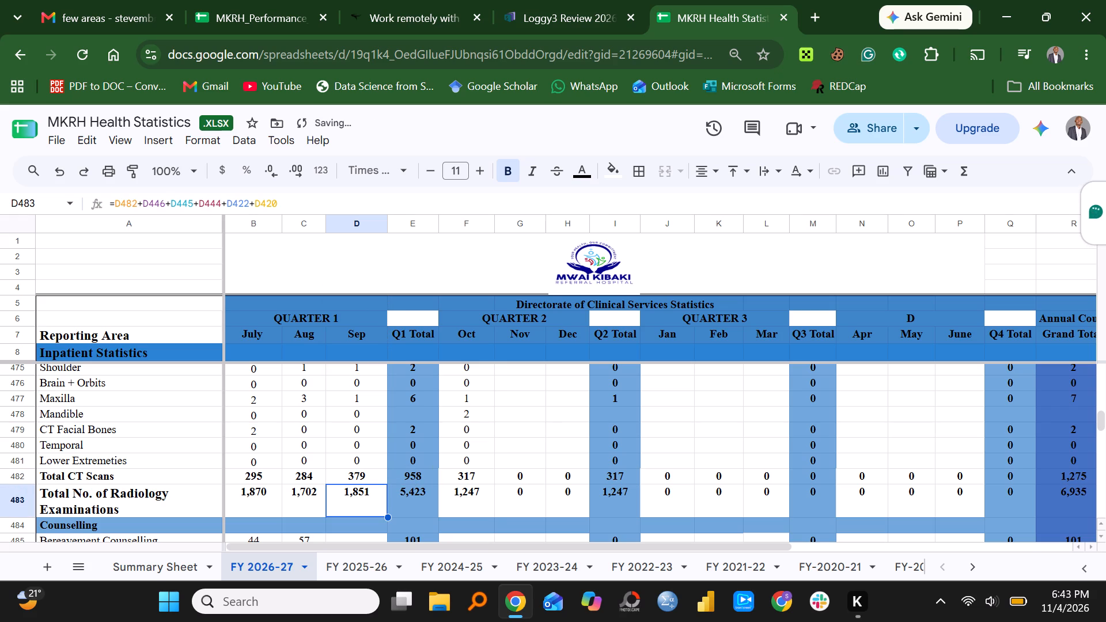
Check the Total CT Scans formulas for August, Q1 Total and October.
{"action": "left_click", "coordinate": [294, 472]}
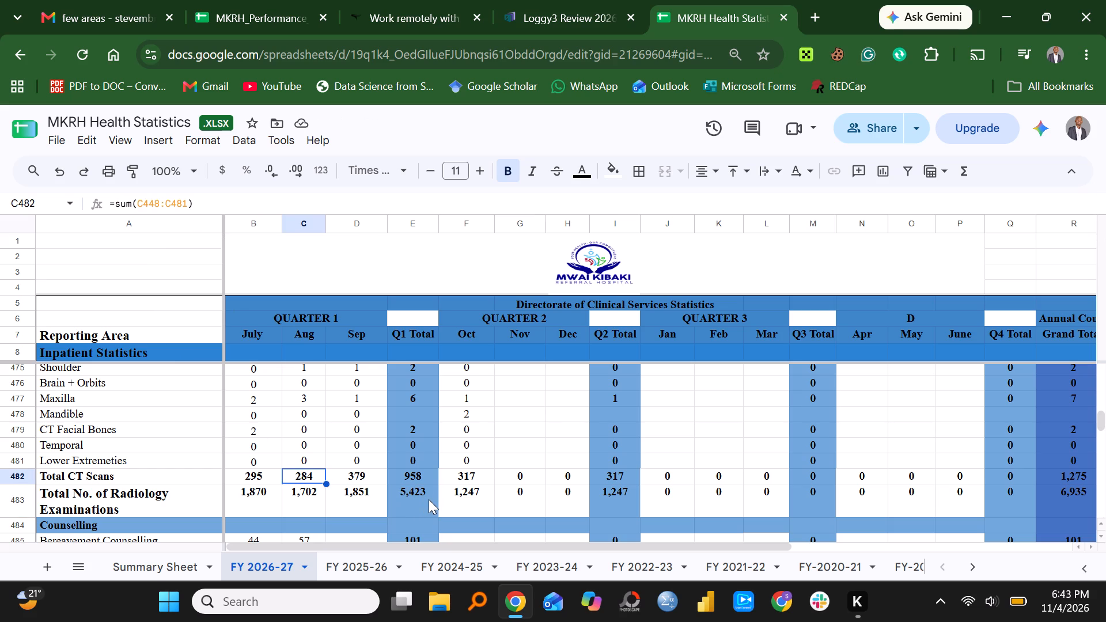
{"action": "left_click", "coordinate": [424, 477]}
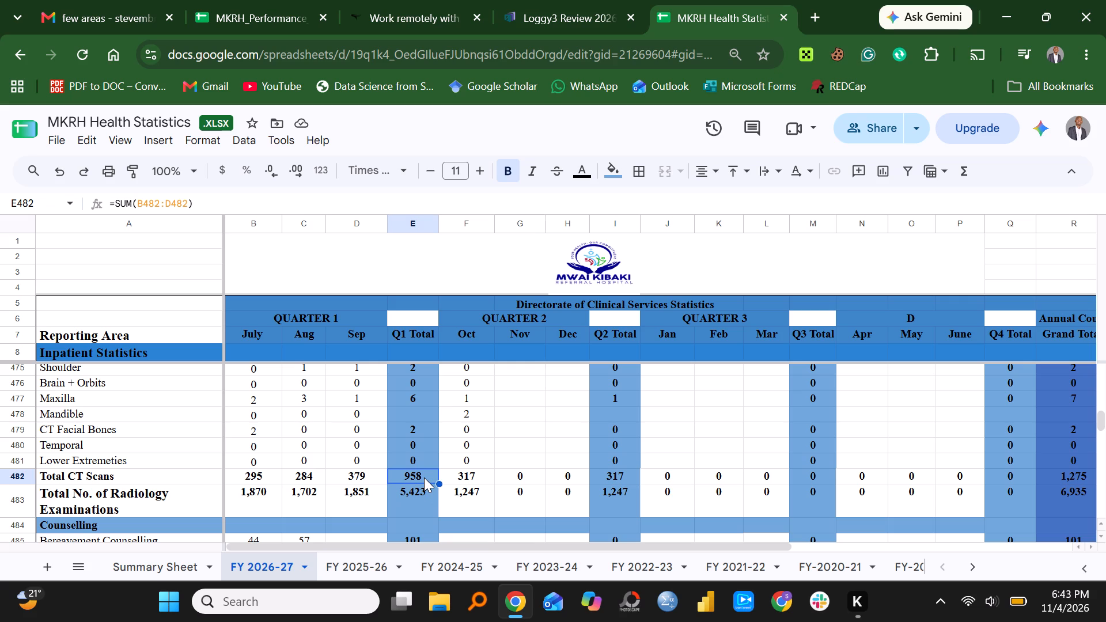
{"action": "left_click", "coordinate": [467, 481]}
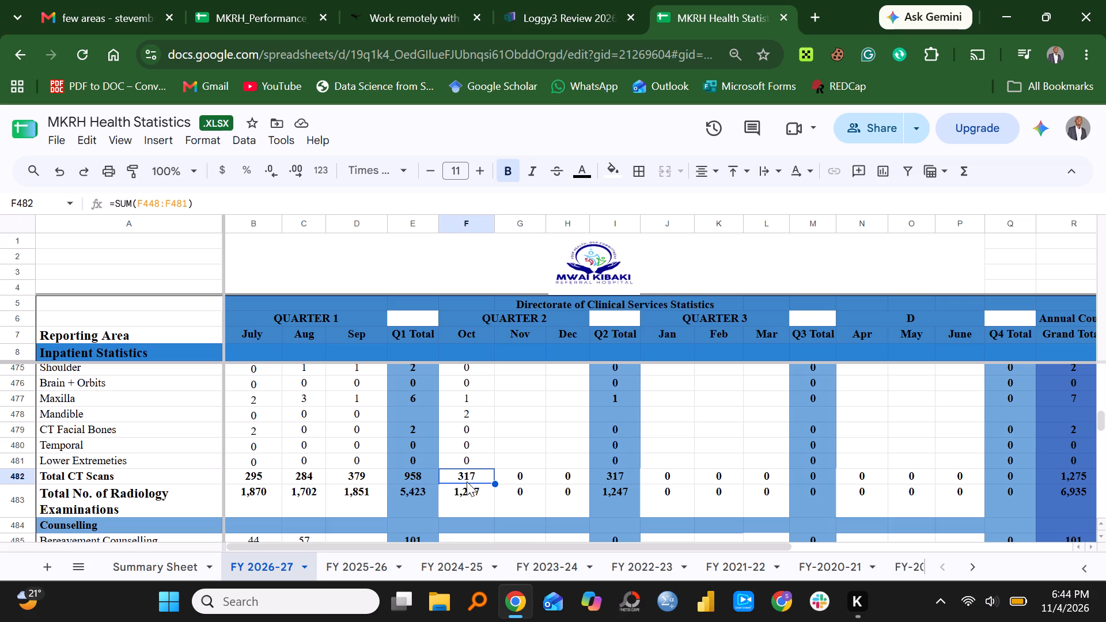
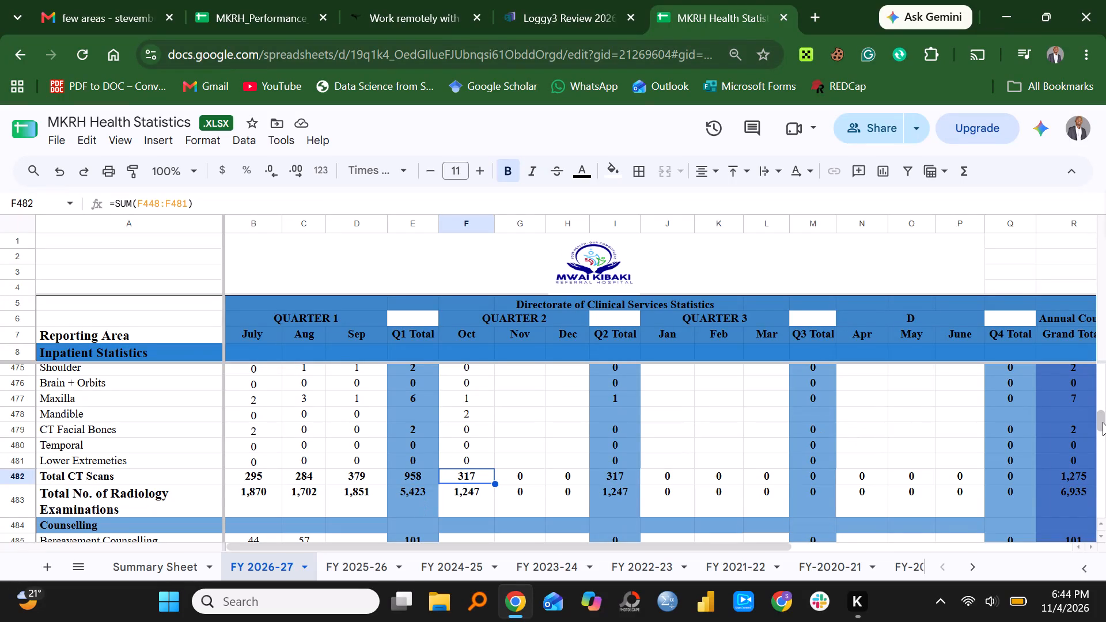
Enter the October figures for the Medical Ward: 72 beds and 87 admissions.
{"action": "left_click_drag", "start_coordinate": [1103, 423], "coordinate": [1105, 333]}
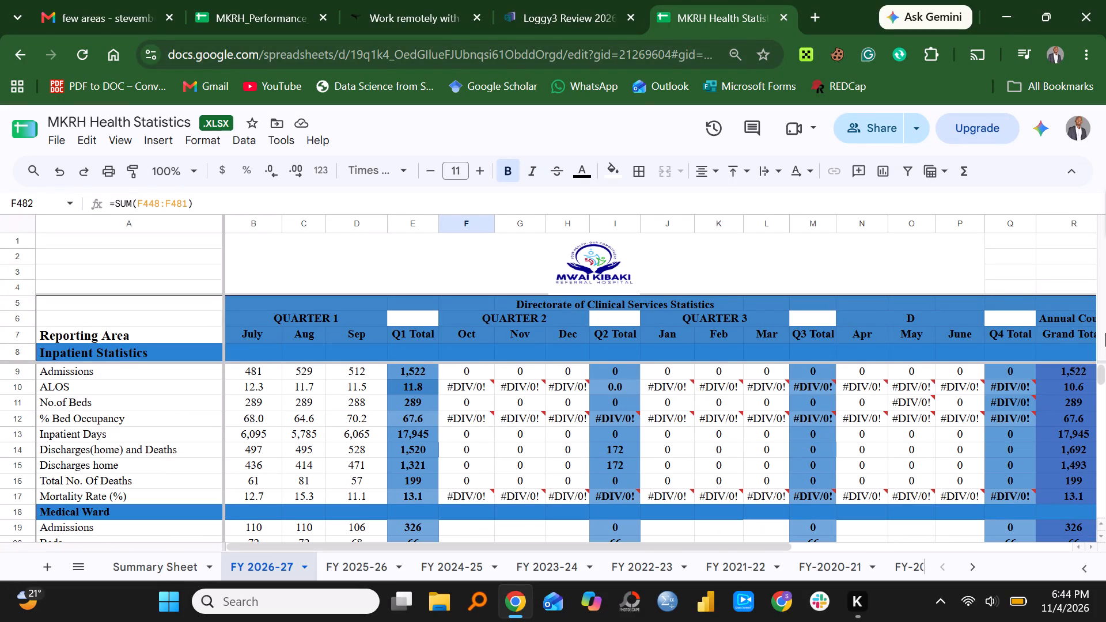
{"action": "left_click_drag", "start_coordinate": [1101, 366], "coordinate": [1101, 369]}
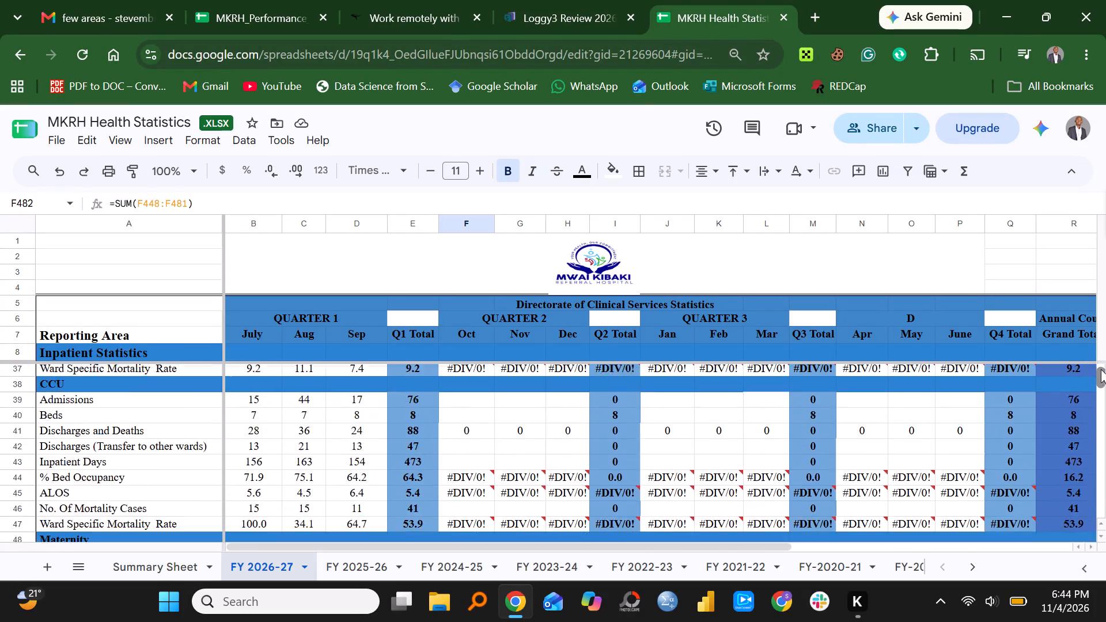
{"action": "left_click_drag", "start_coordinate": [1101, 369], "coordinate": [1103, 372]}
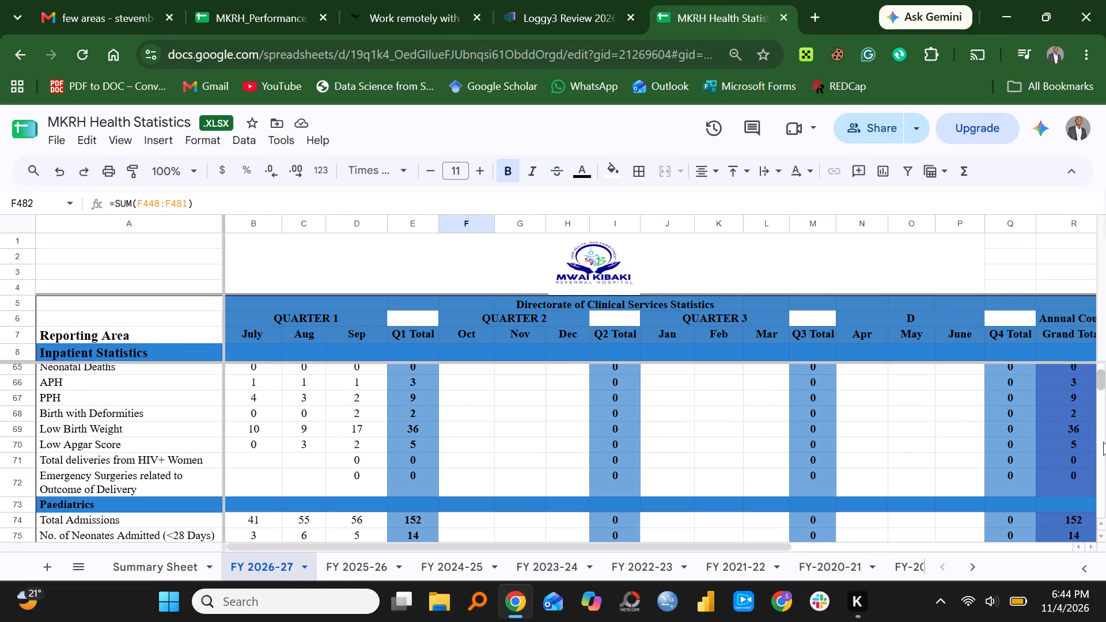
{"action": "left_click", "coordinate": [1100, 521]}
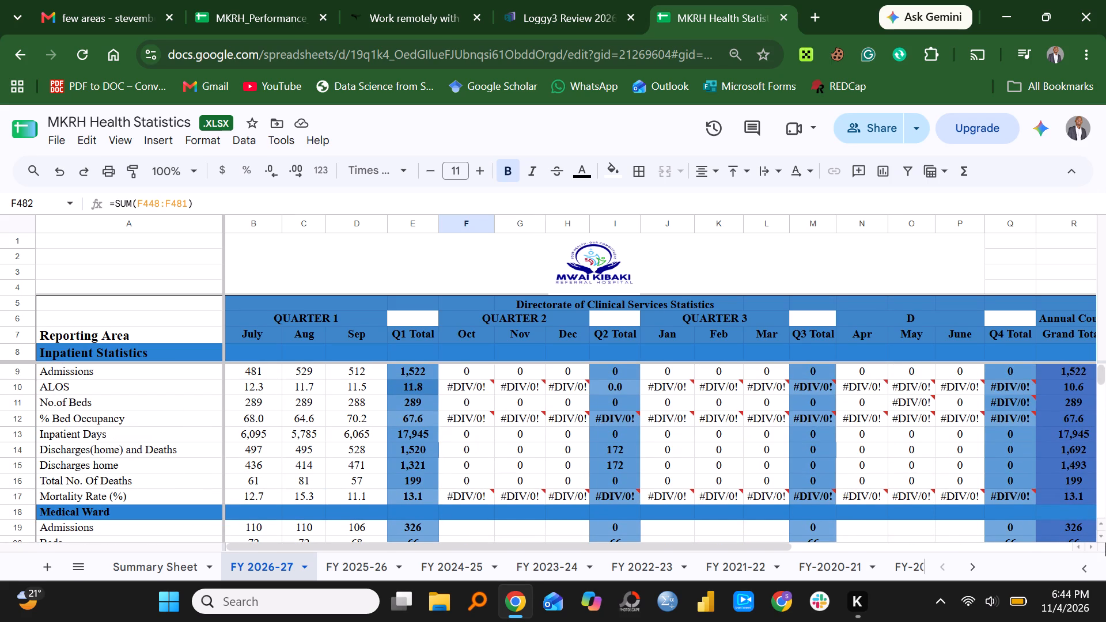
{"action": "triple_click", "coordinate": [1101, 538]}
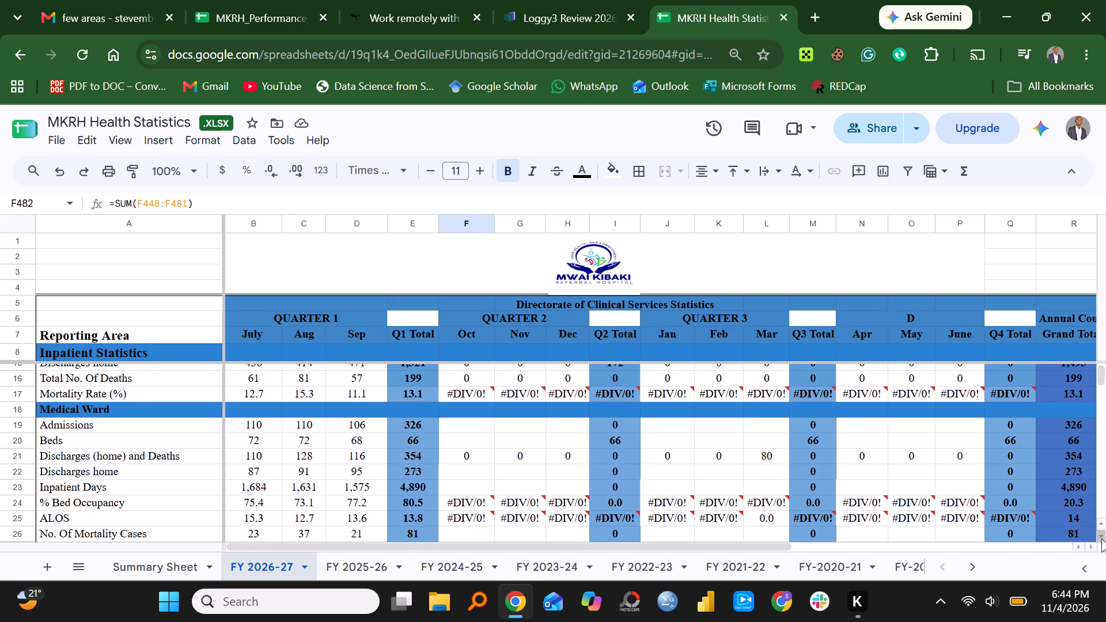
{"action": "left_click", "coordinate": [1101, 538]}
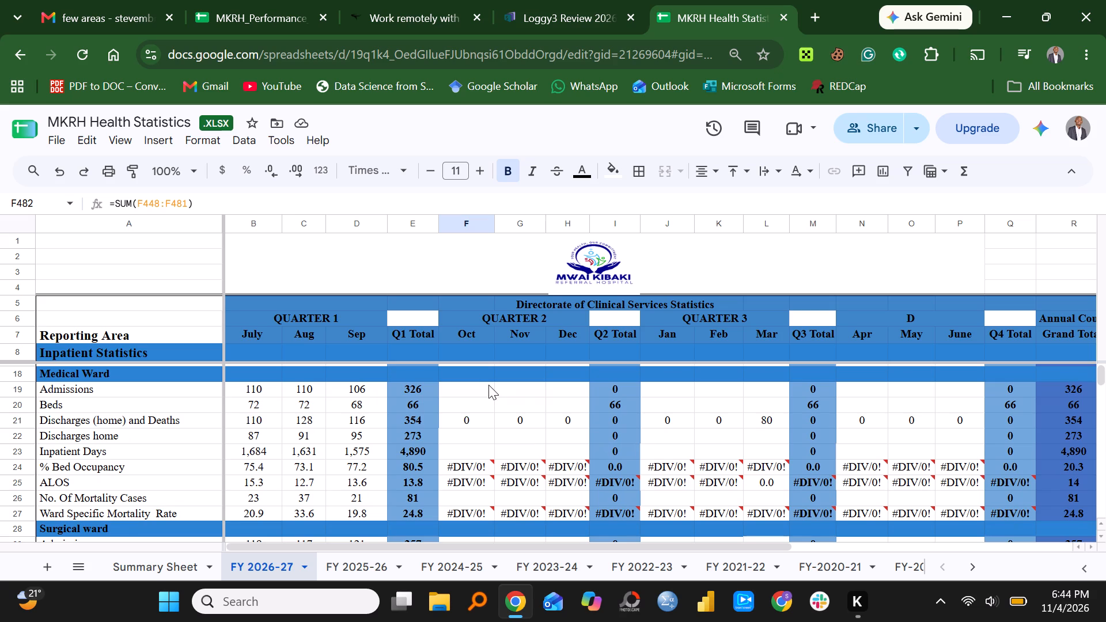
{"action": "left_click", "coordinate": [482, 385]}
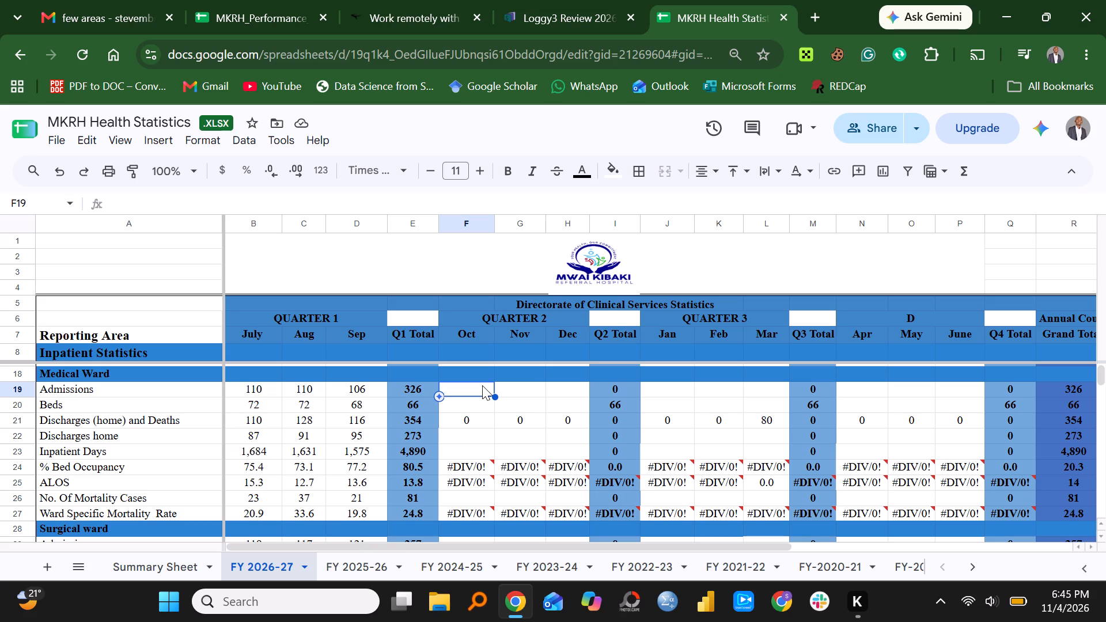
{"action": "key", "text": "Down"}
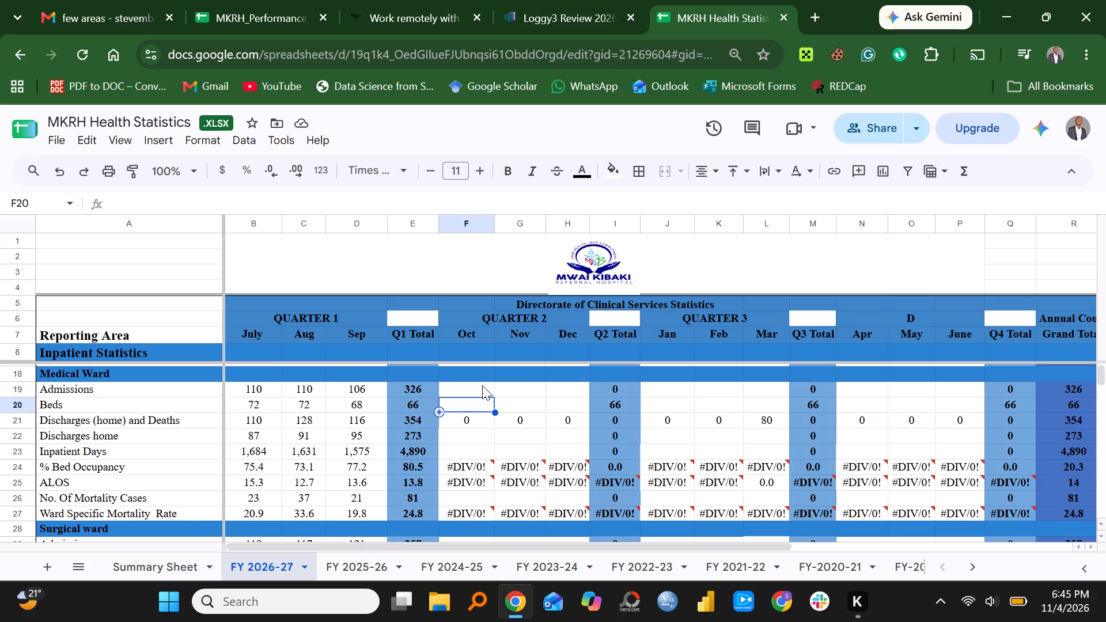
{"action": "type", "text": "72"}
{"action": "key", "text": "Up"}
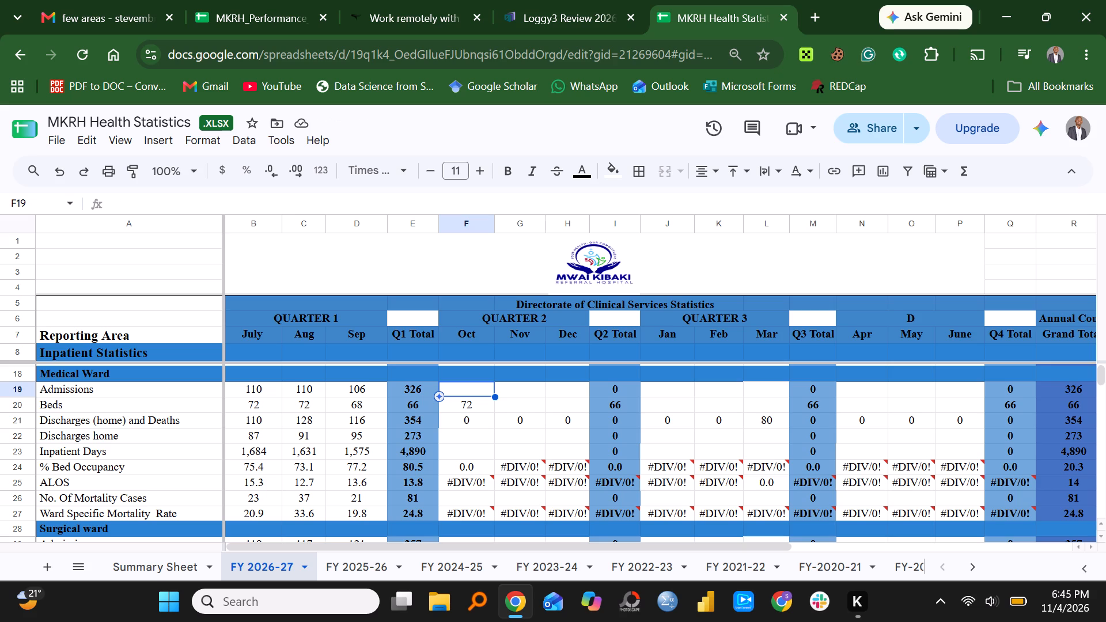
{"action": "type", "text": "87"}
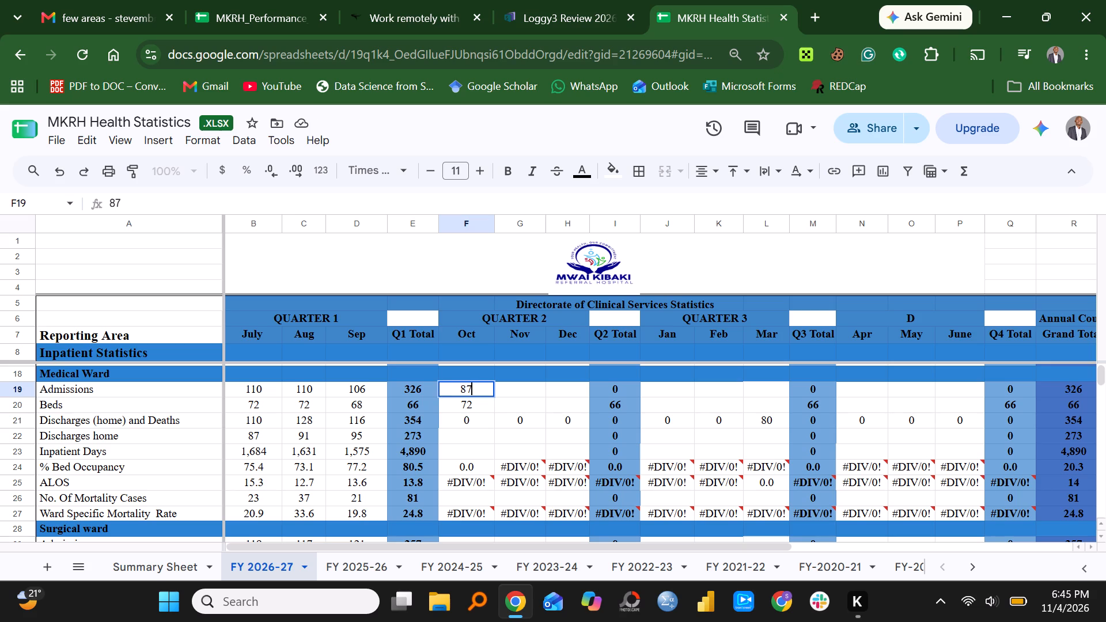
{"action": "key", "text": "Down"}
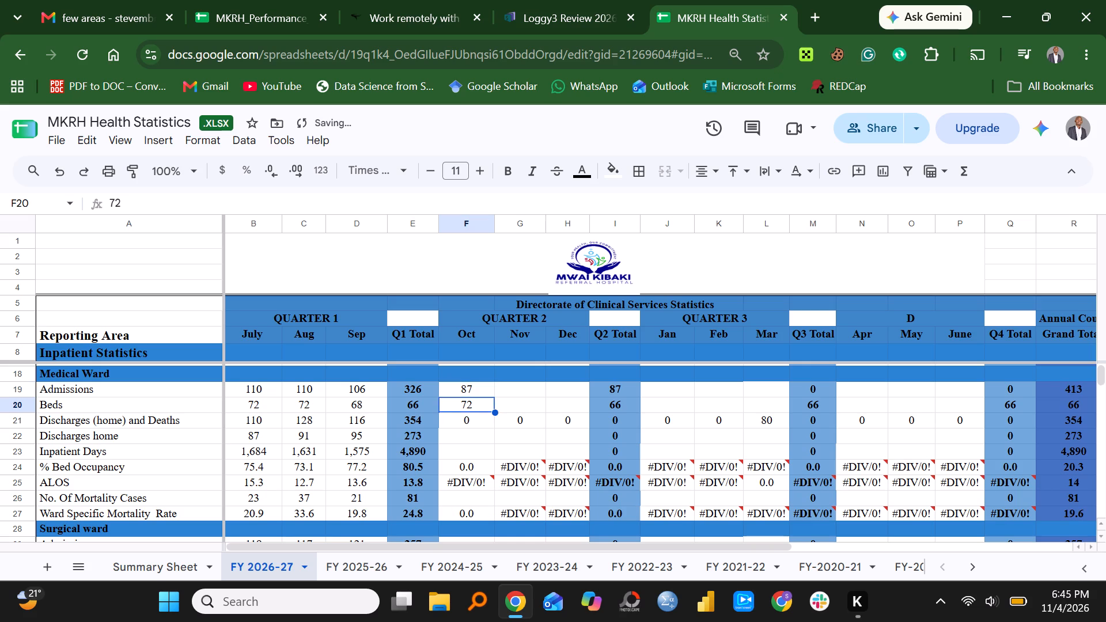
Enter 69 for Discharges home and 1667 for Inpatient Days in the Medical Ward's October column.
{"action": "key", "text": "Down"}
{"action": "key", "text": "Down"}
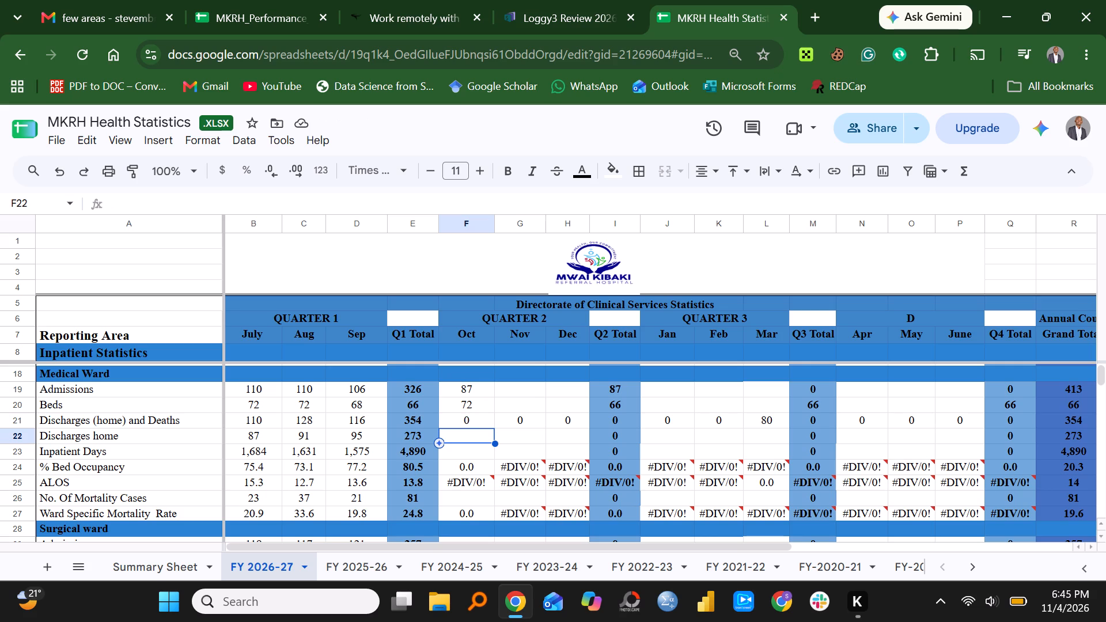
{"action": "key", "text": "6"}
{"action": "key", "text": "9"}
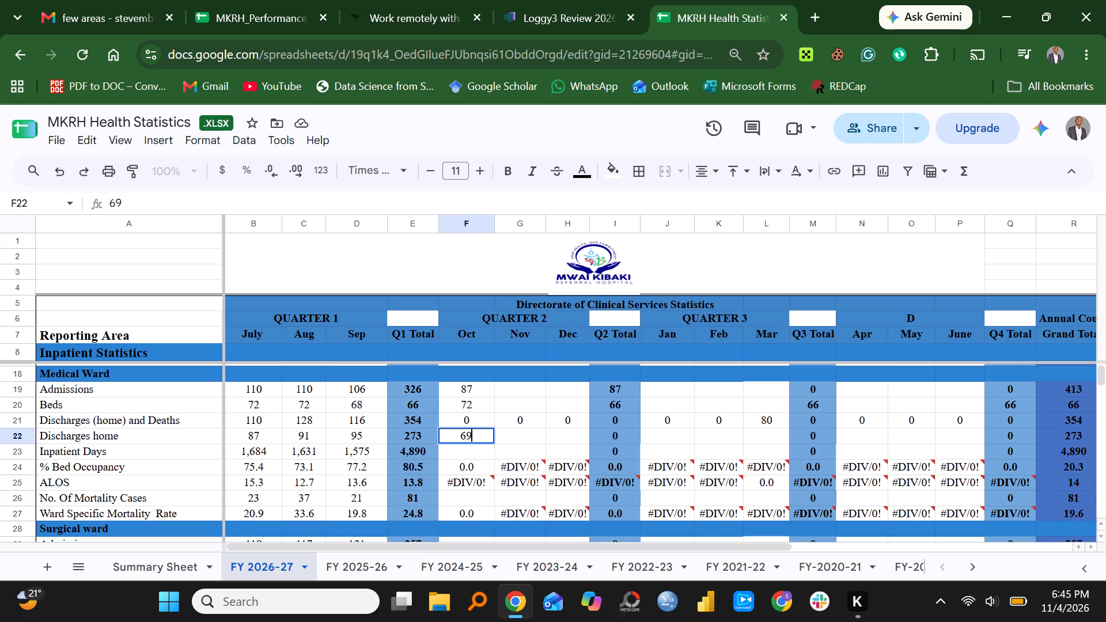
{"action": "key", "text": "Return"}
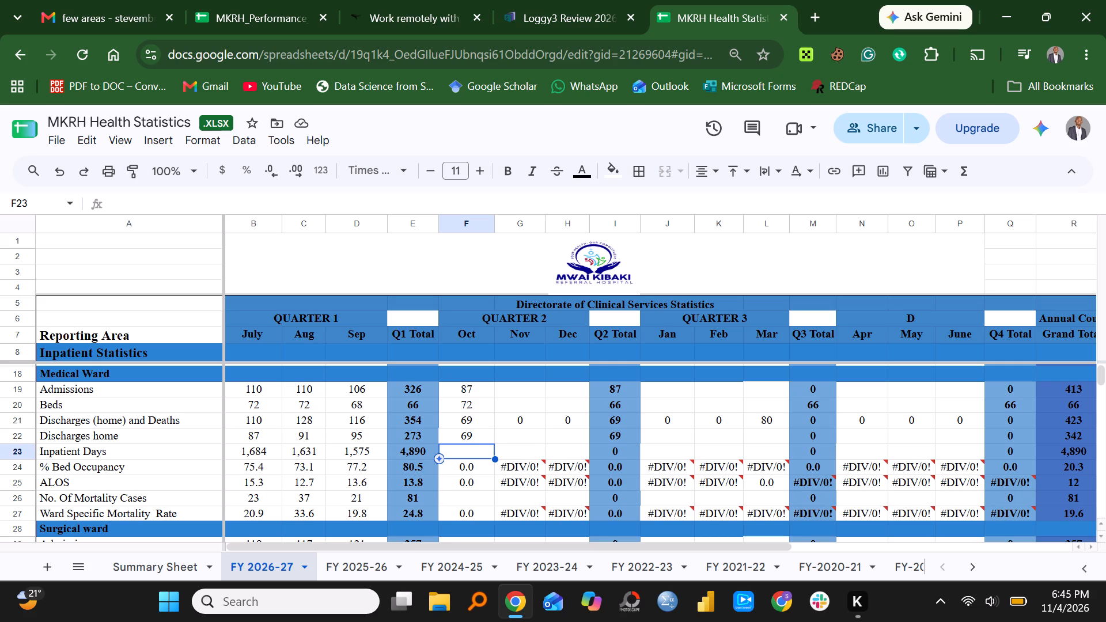
{"action": "key", "text": "1"}
{"action": "type", "text": "66"}
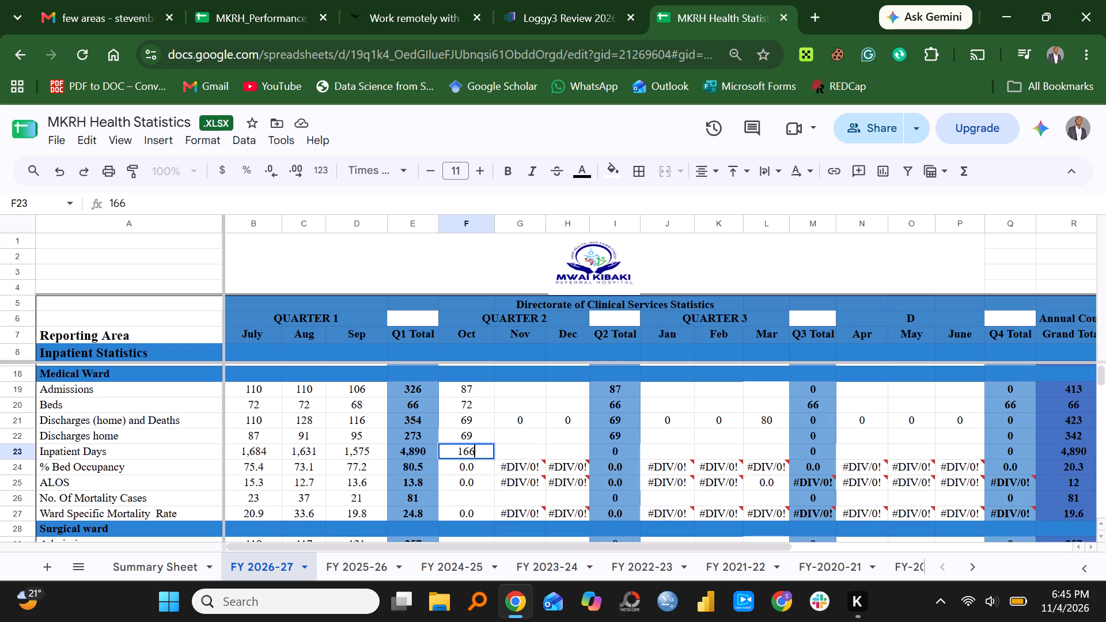
{"action": "key", "text": "7"}
{"action": "key", "text": "Return"}
Enter 23 for No. Of Mortality Cases in the Medical Ward's October column.
{"action": "key", "text": "Return"}
{"action": "key", "text": "Return"}
{"action": "key", "text": "Return"}
{"action": "key", "text": "Return"}
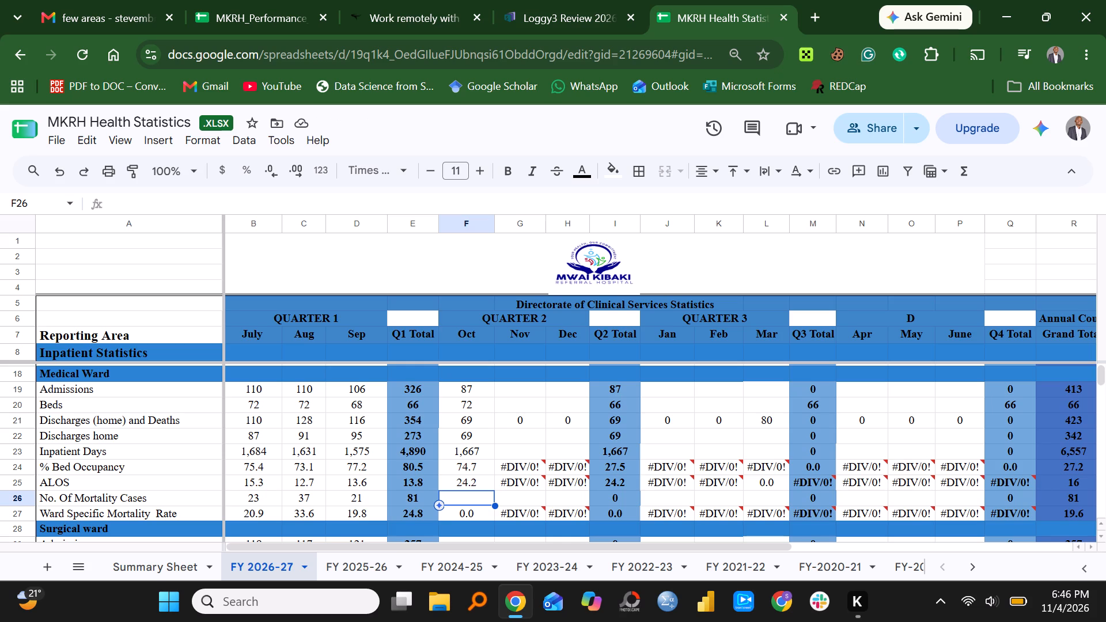
{"action": "type", "text": "23"}
{"action": "key", "text": "Return"}
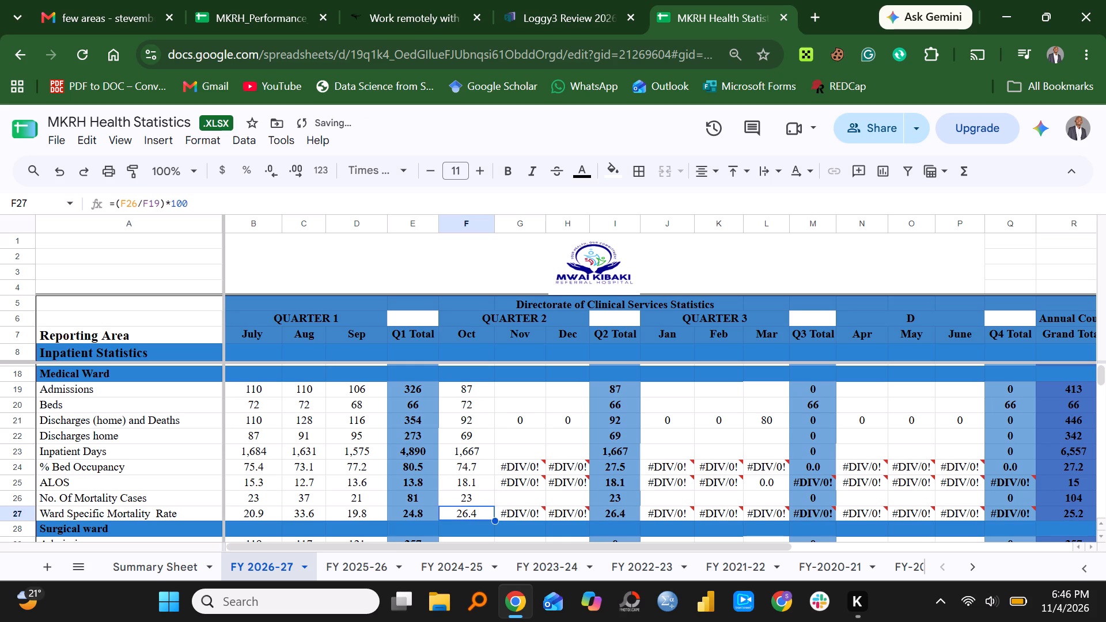
Enter the October figures for the Surgical ward: 83 admissions and 72 beds.
{"action": "key", "text": "Down"}
{"action": "key", "text": "Down"}
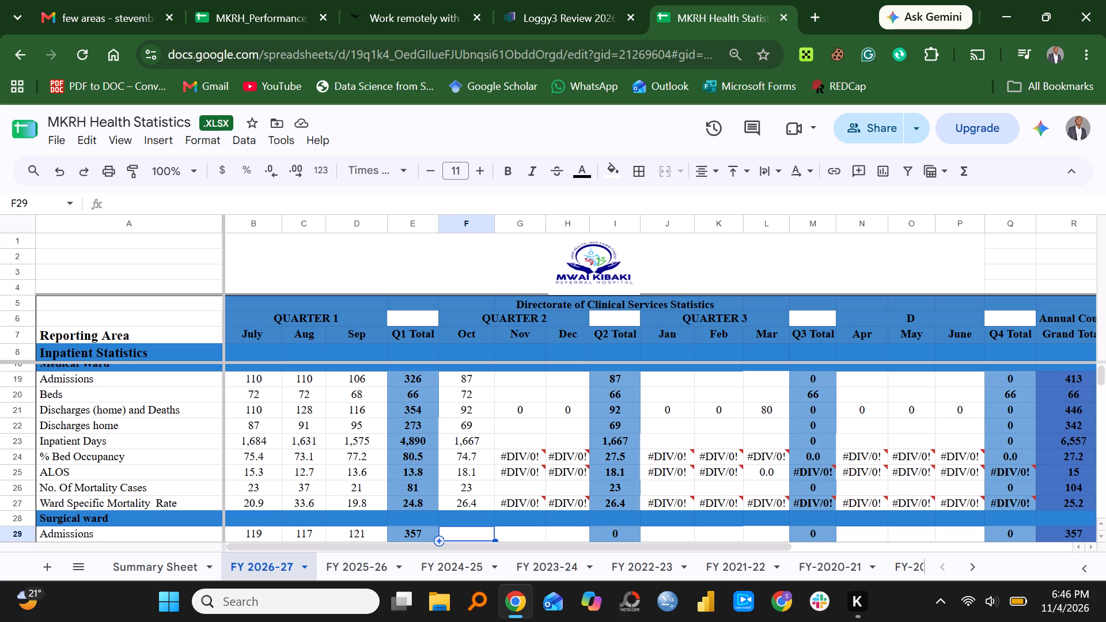
{"action": "type", "text": "83"}
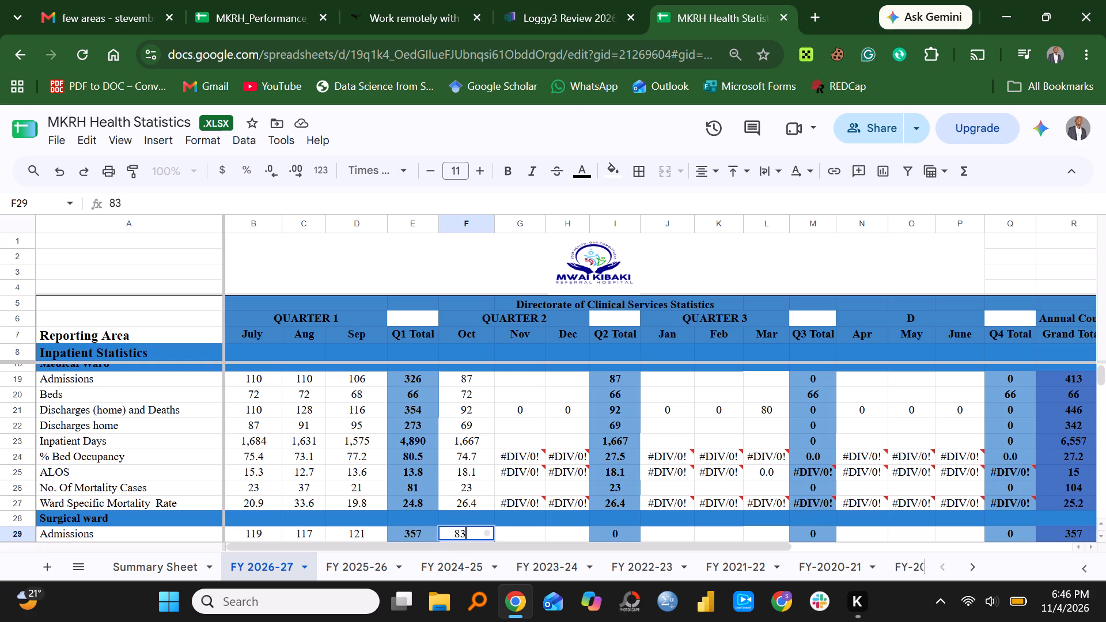
{"action": "key", "text": "Down"}
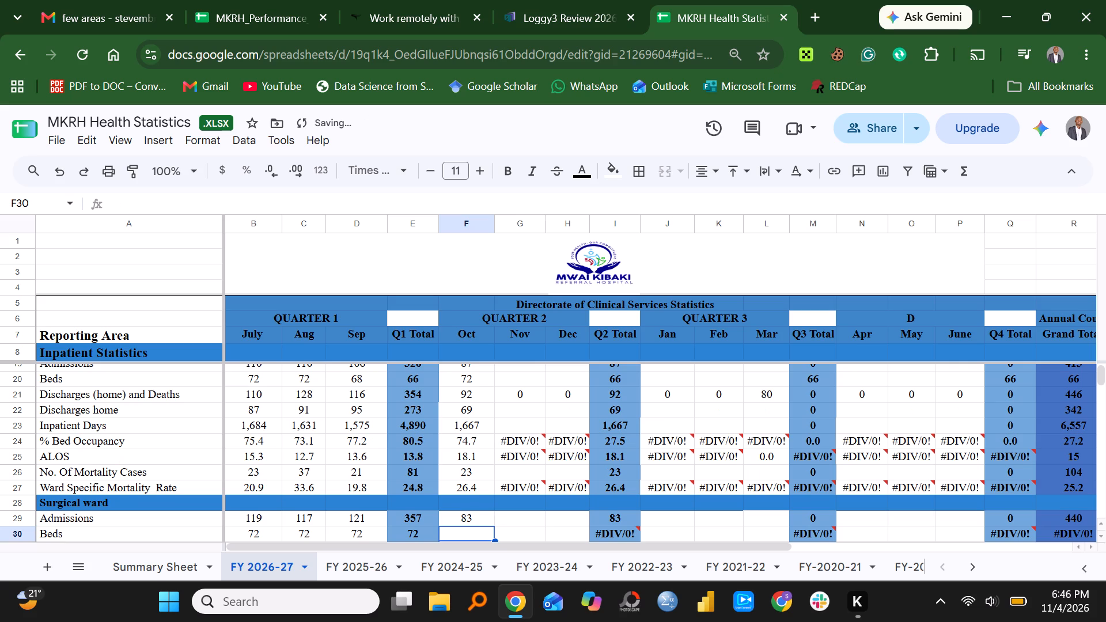
{"action": "type", "text": "72"}
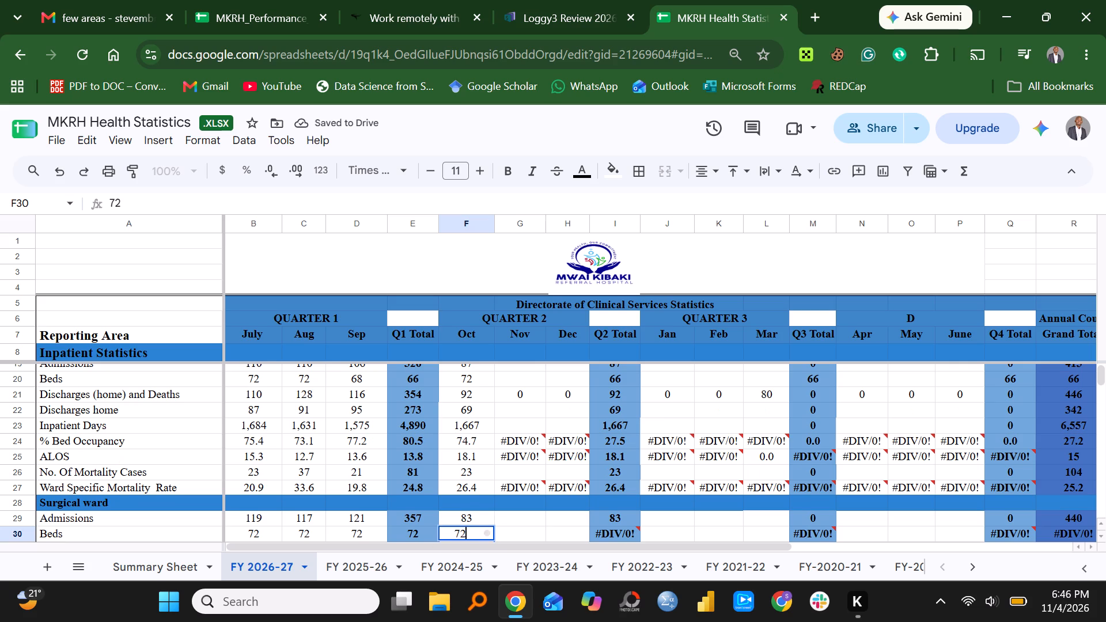
{"action": "key", "text": "Down"}
Enter 93 for Discharges home and 1546 for Inpatient Days in the Surgical ward's October column.
{"action": "key", "text": "Down"}
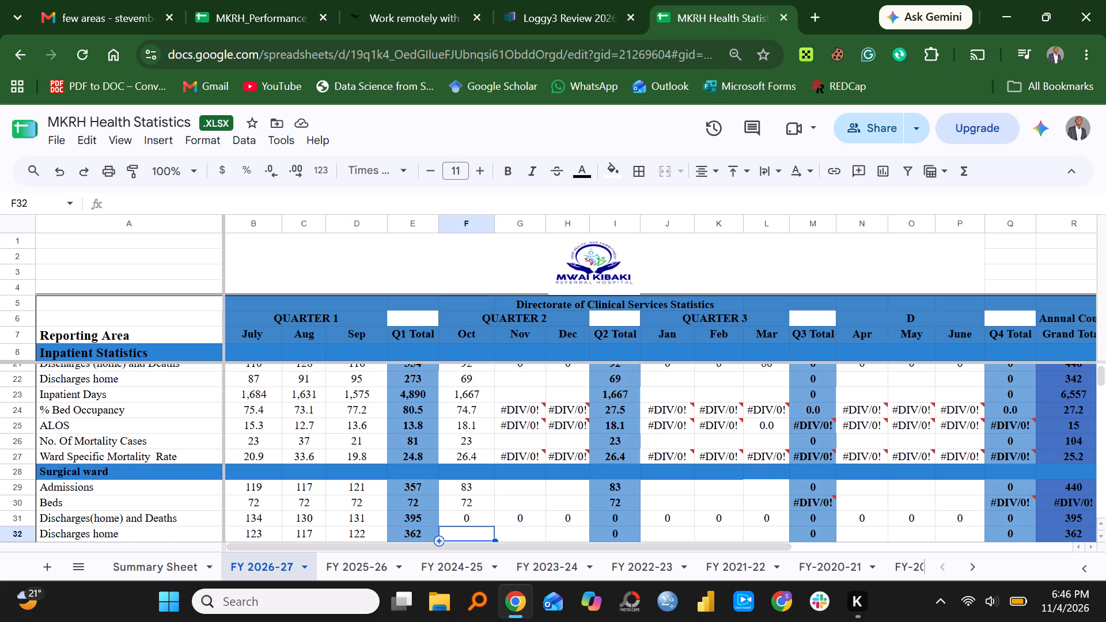
{"action": "type", "text": "93"}
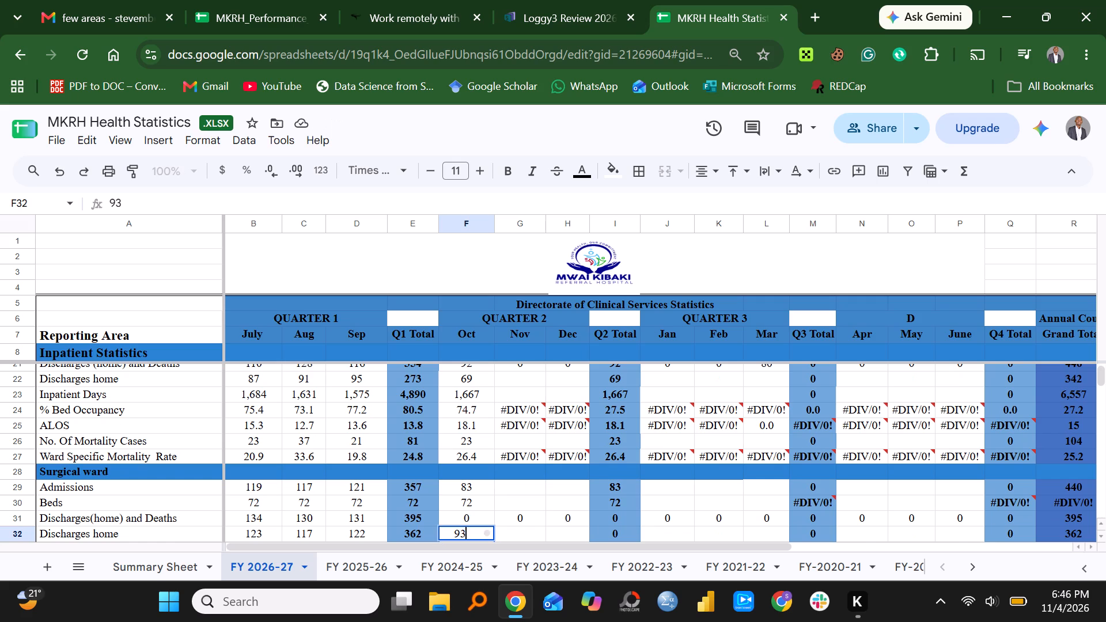
{"action": "key", "text": "Down"}
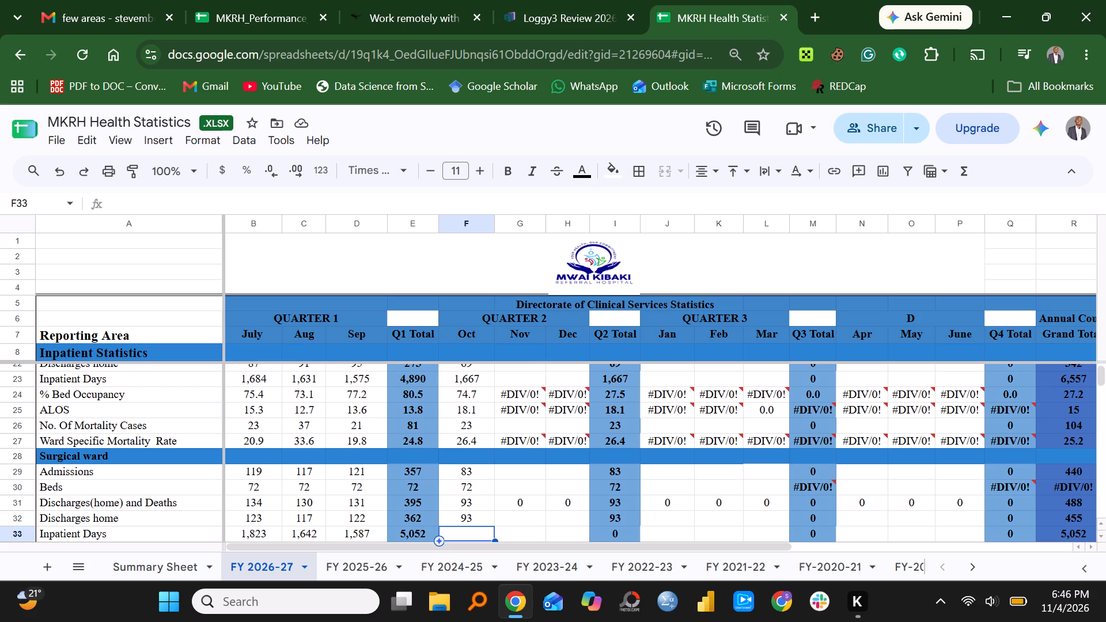
{"action": "type", "text": "14"}
{"action": "key", "text": "BackSpace"}
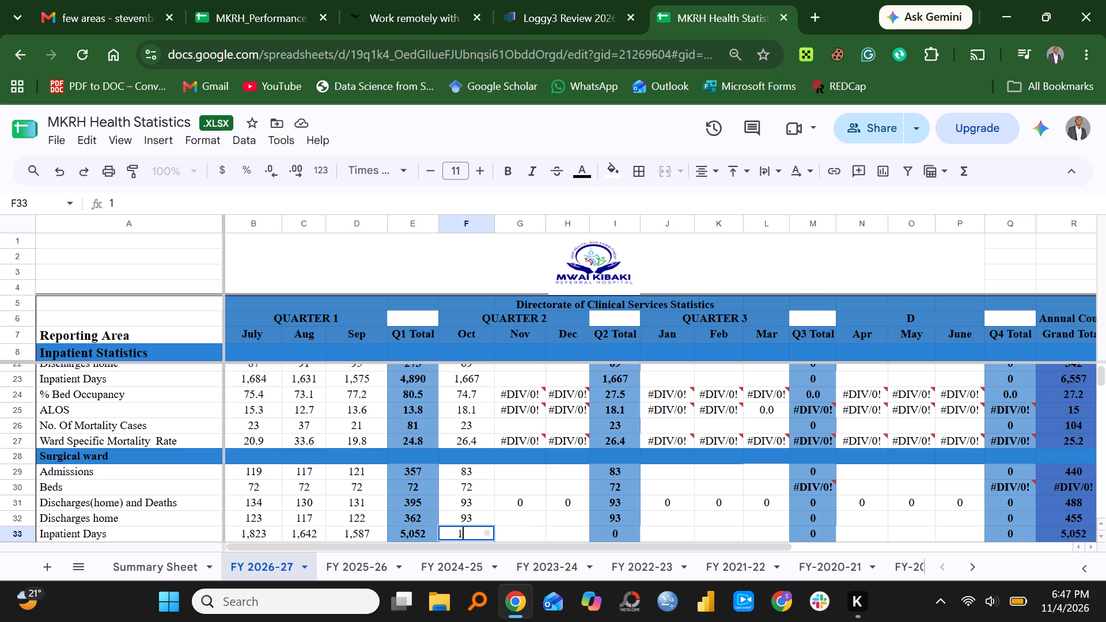
{"action": "type", "text": "546"}
{"action": "key", "text": "Down"}
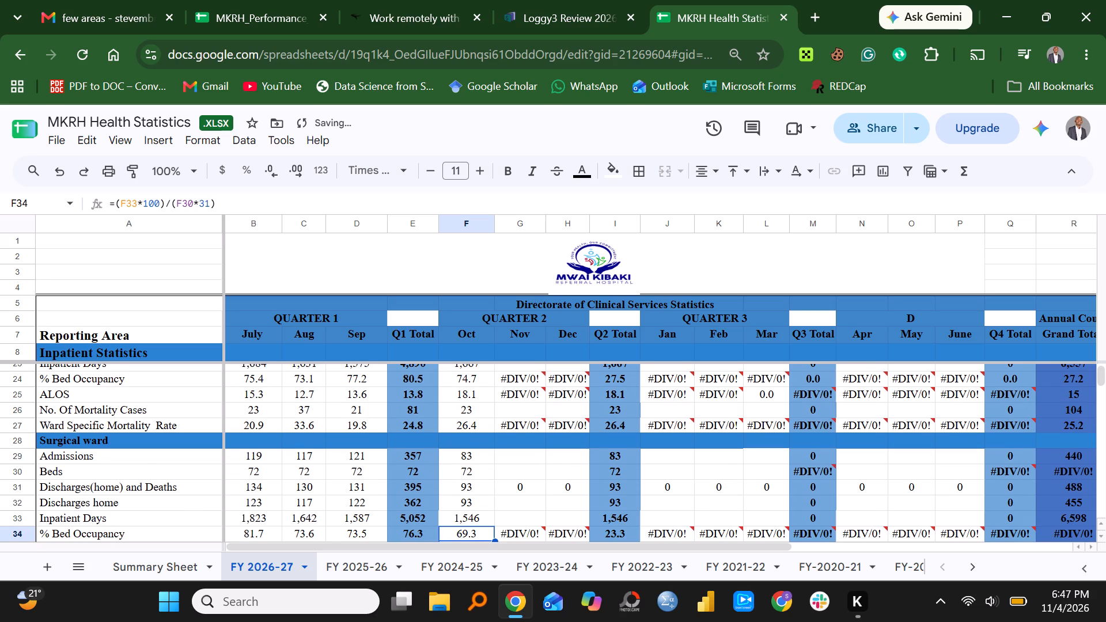
Enter 11 for No. Of Mortality Cases in the Surgical ward's October column.
{"action": "key", "text": "Down"}
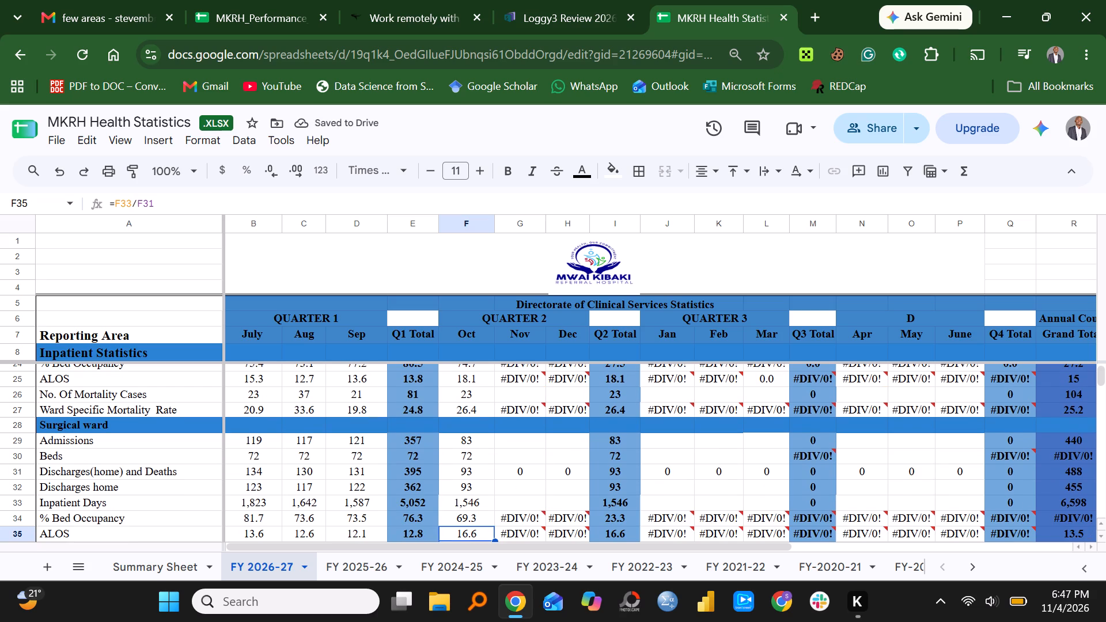
{"action": "key", "text": "Down"}
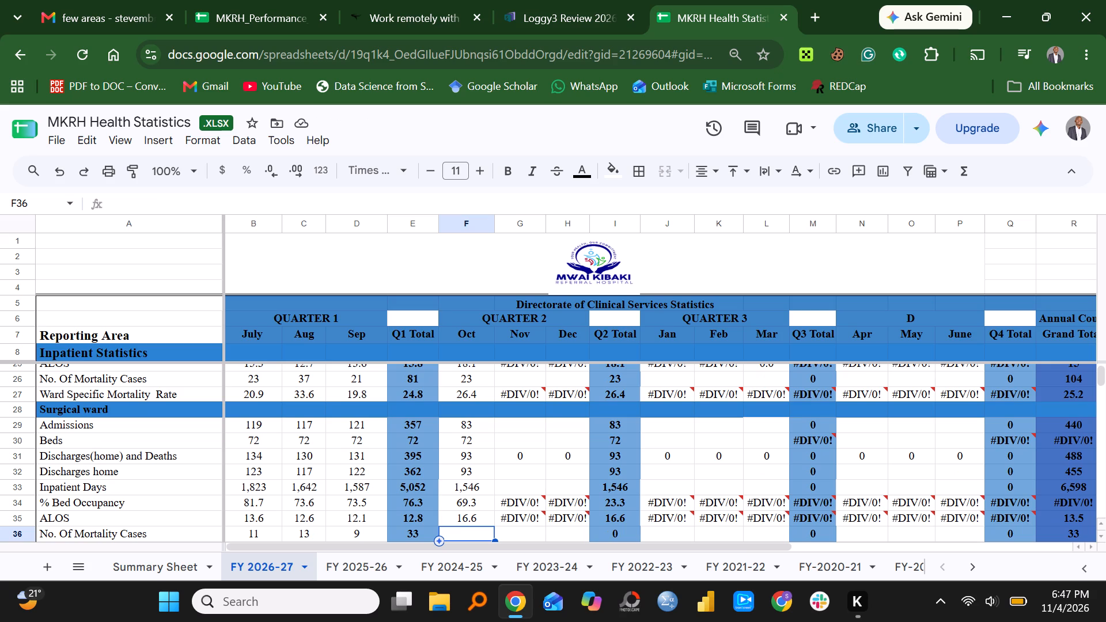
{"action": "type", "text": "11"}
{"action": "key", "text": "Down"}
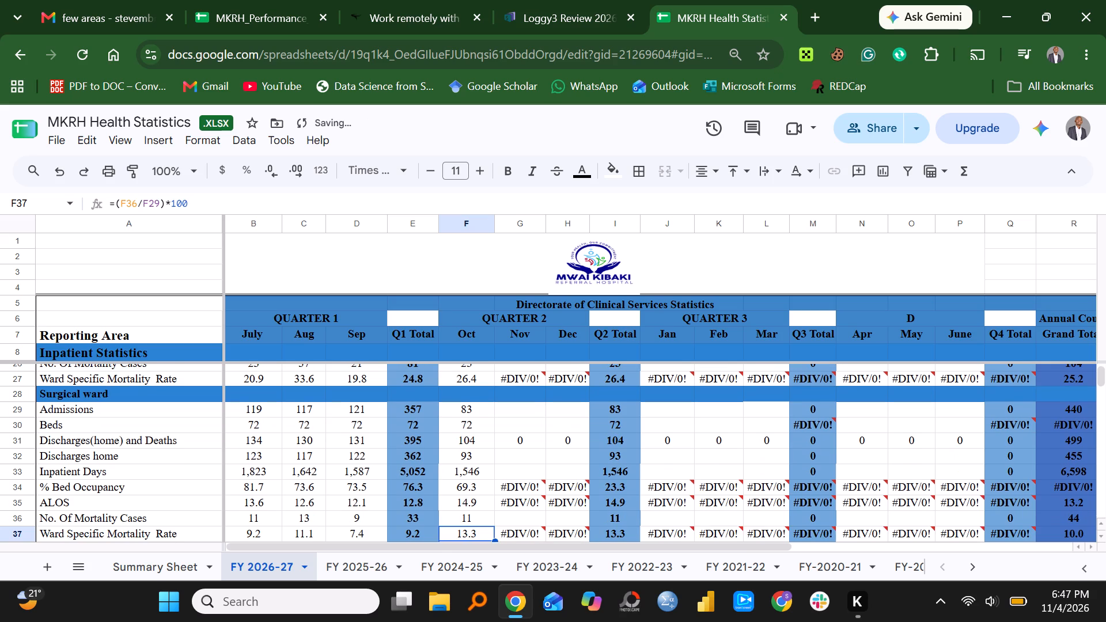
Enter the October figures for the CCU: 27 admissions and 7 beds.
{"action": "key", "text": "Down"}
{"action": "key", "text": "Down"}
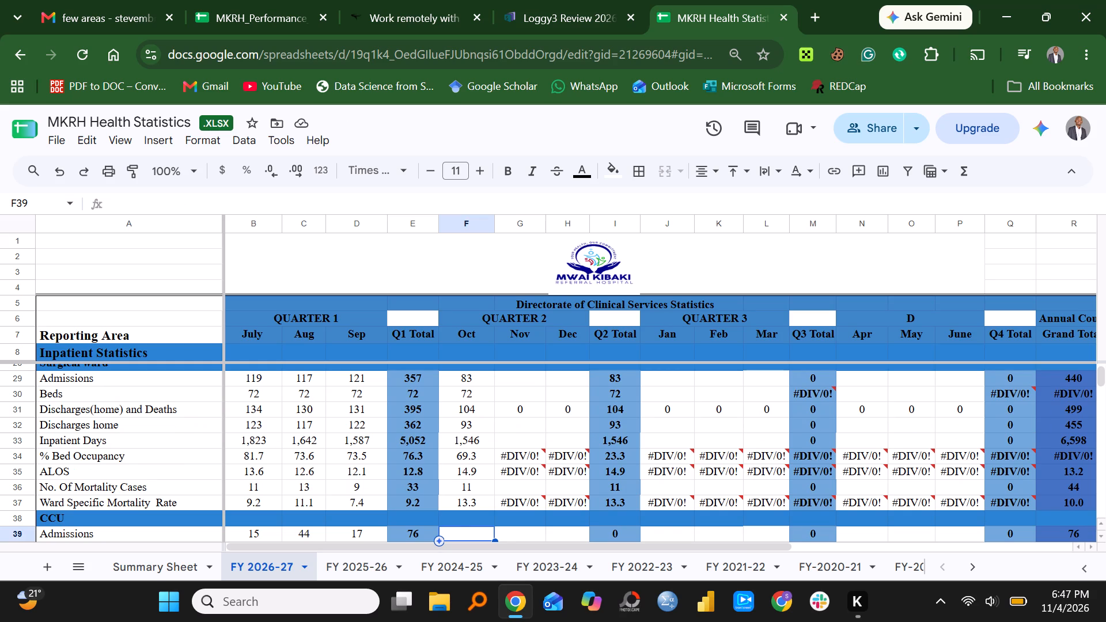
{"action": "key", "text": "2"}
{"action": "key", "text": "7"}
{"action": "key", "text": "Down"}
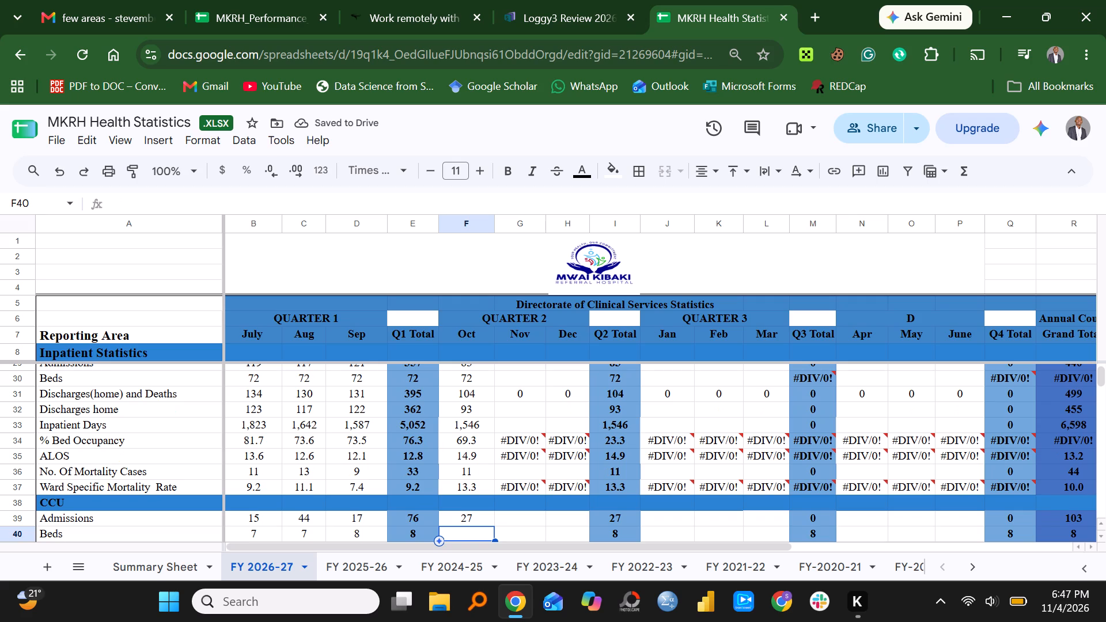
{"action": "key", "text": "7"}
{"action": "key", "text": "Down"}
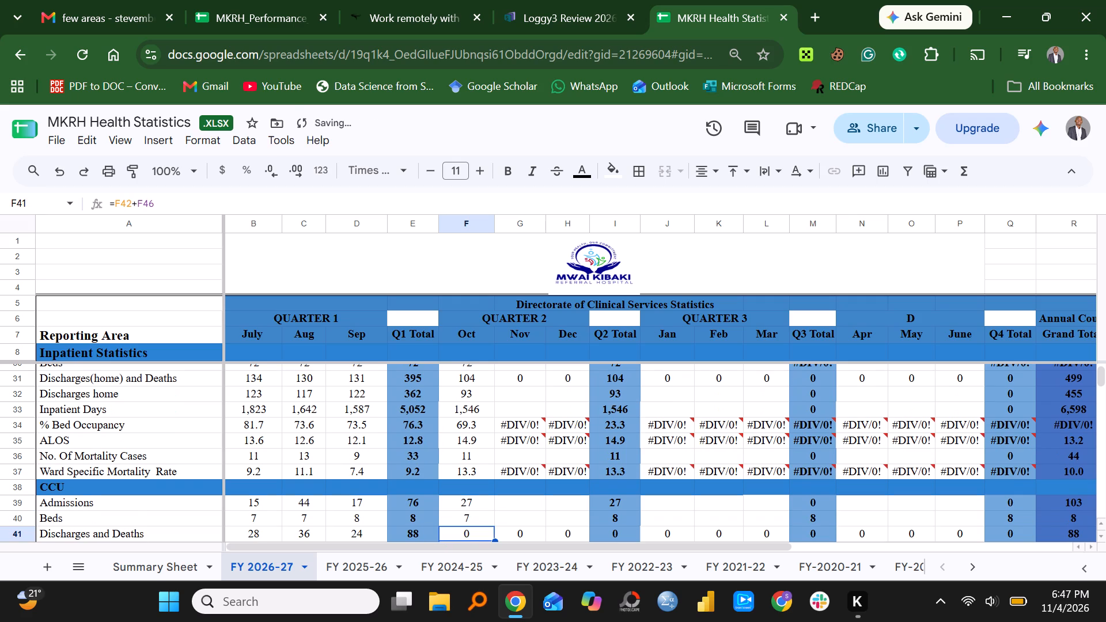
Enter 7 for Discharges (Transfer to other wards) in the CCU's October column.
{"action": "key", "text": "Down"}
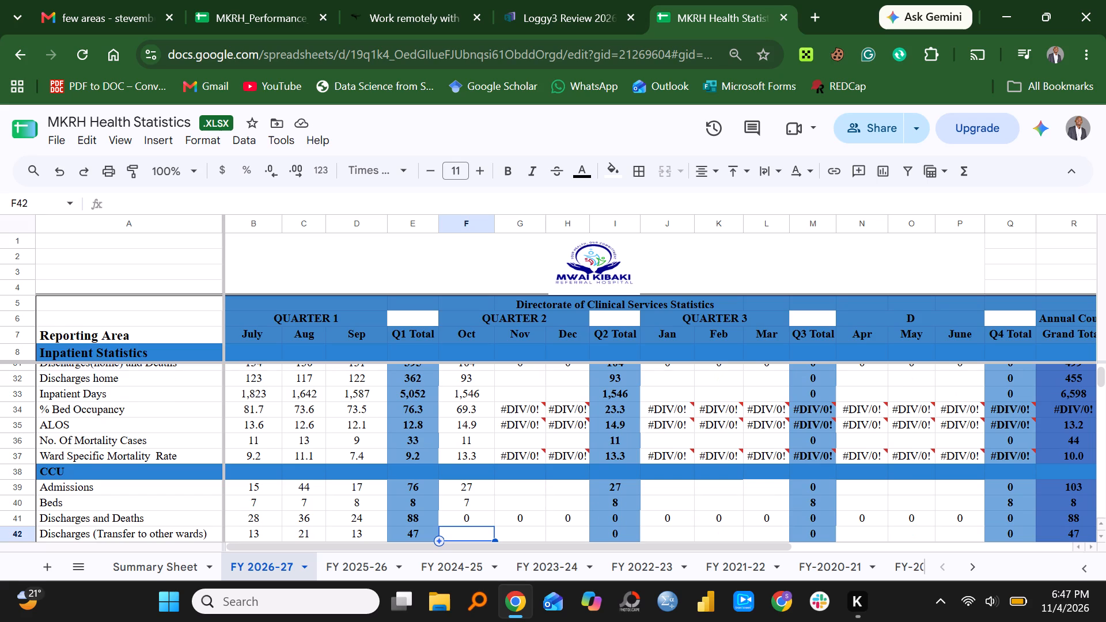
{"action": "key", "text": "7"}
{"action": "key", "text": "Down"}
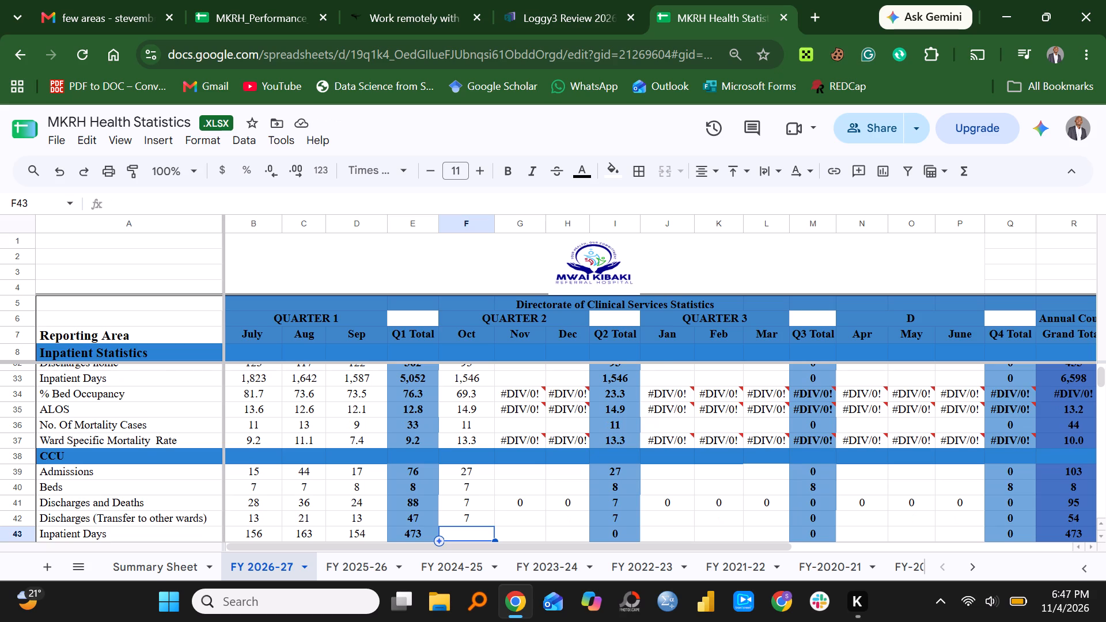
Enter 193 for Inpatient Days and 7 for No. Of Mortality Cases in the CCU's October column.
{"action": "type", "text": "193"}
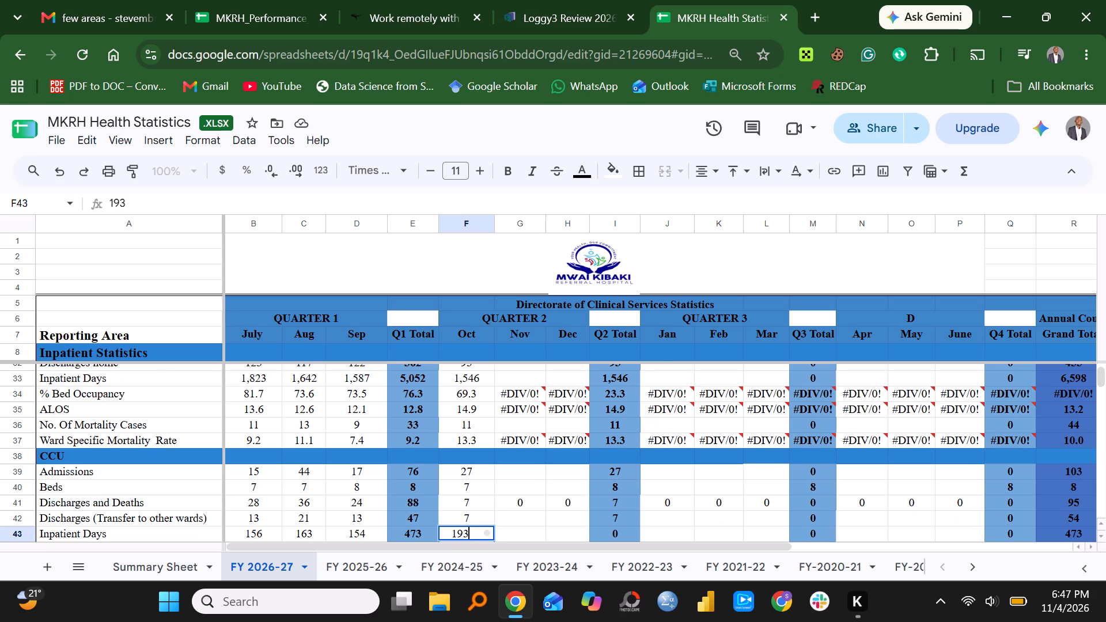
{"action": "key", "text": "Down"}
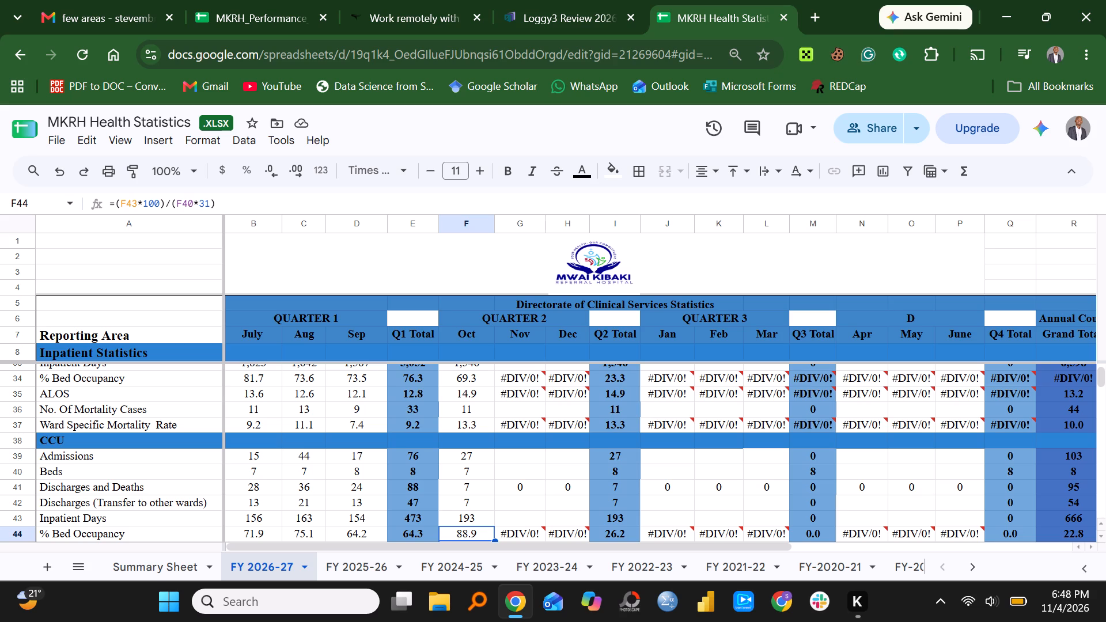
{"action": "key", "text": "Down"}
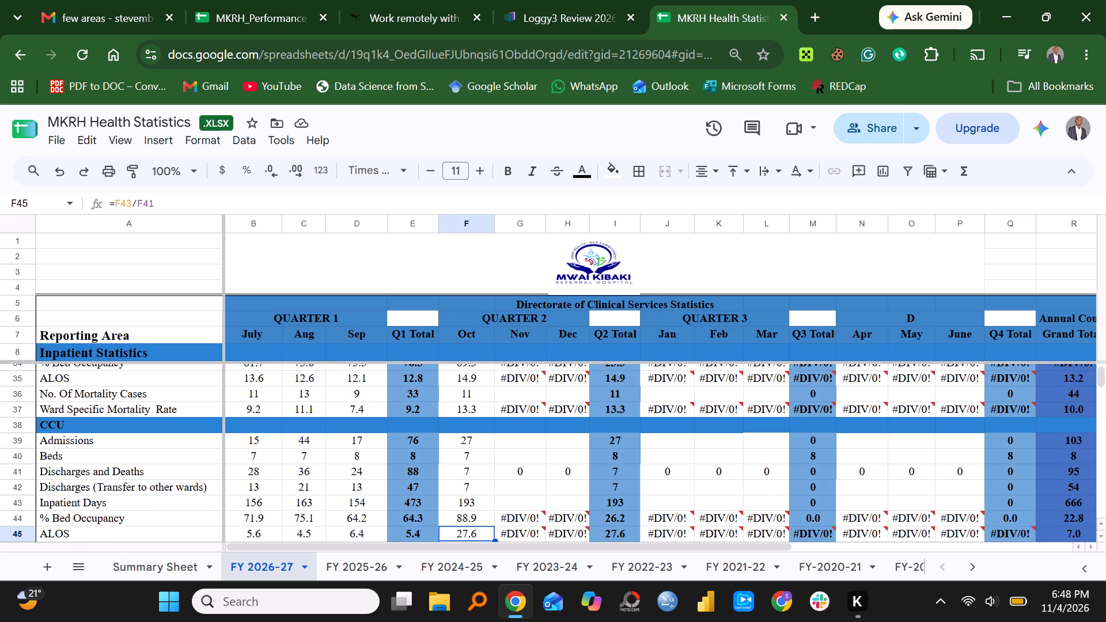
{"action": "key", "text": "Down"}
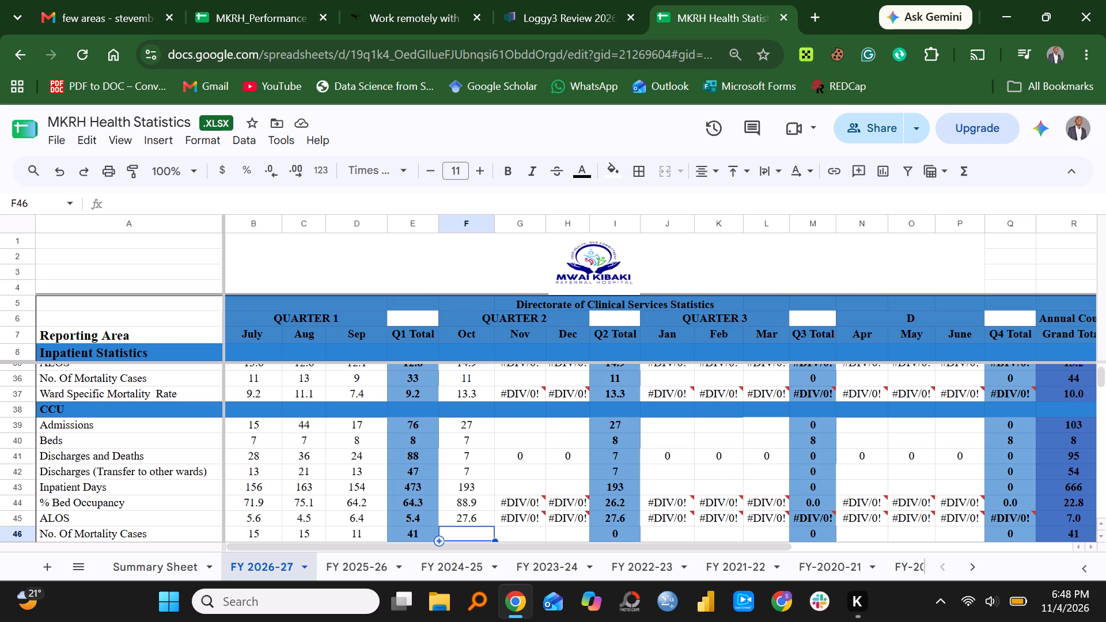
{"action": "key", "text": "7"}
{"action": "key", "text": "Down"}
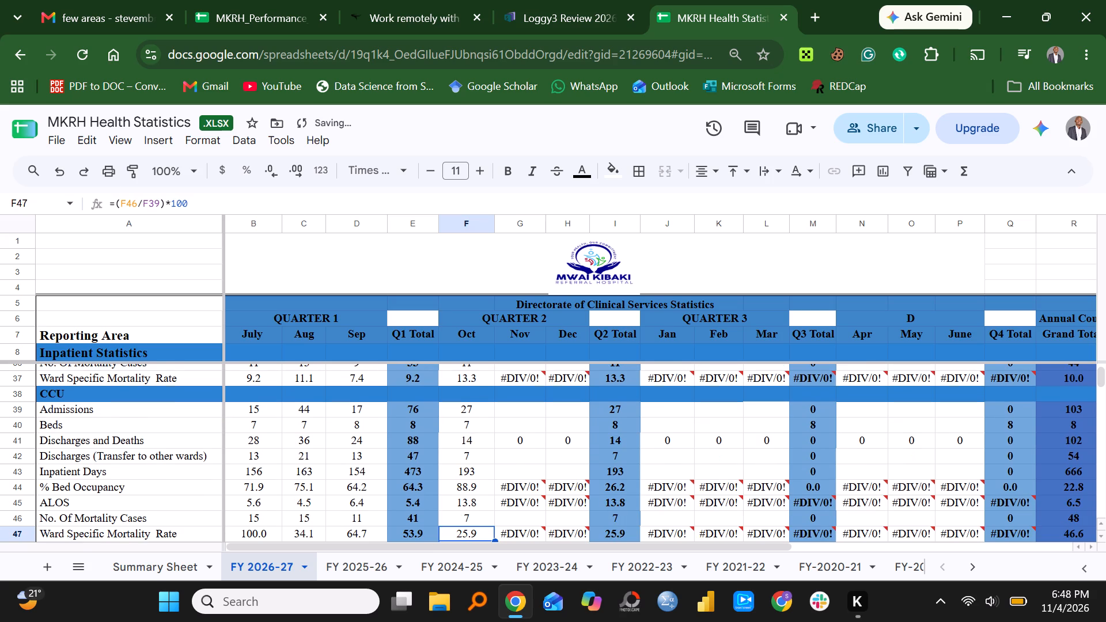
Enter the October figures for Maternity: 80 admissions and 35 beds.
{"action": "key", "text": "Down"}
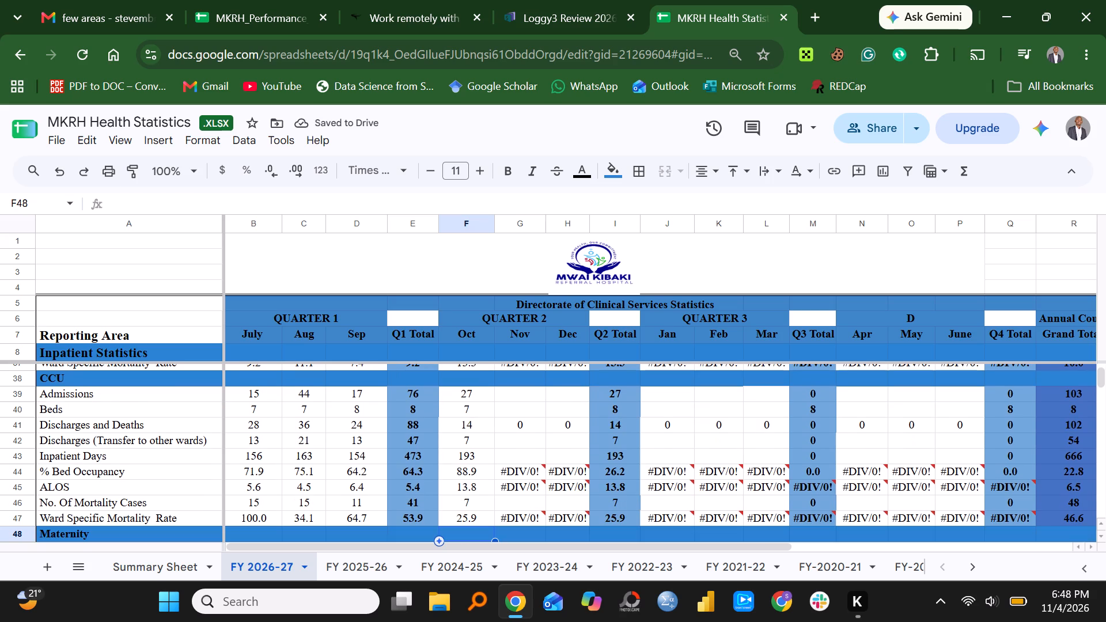
{"action": "key", "text": "Down"}
{"action": "key", "text": "Down"}
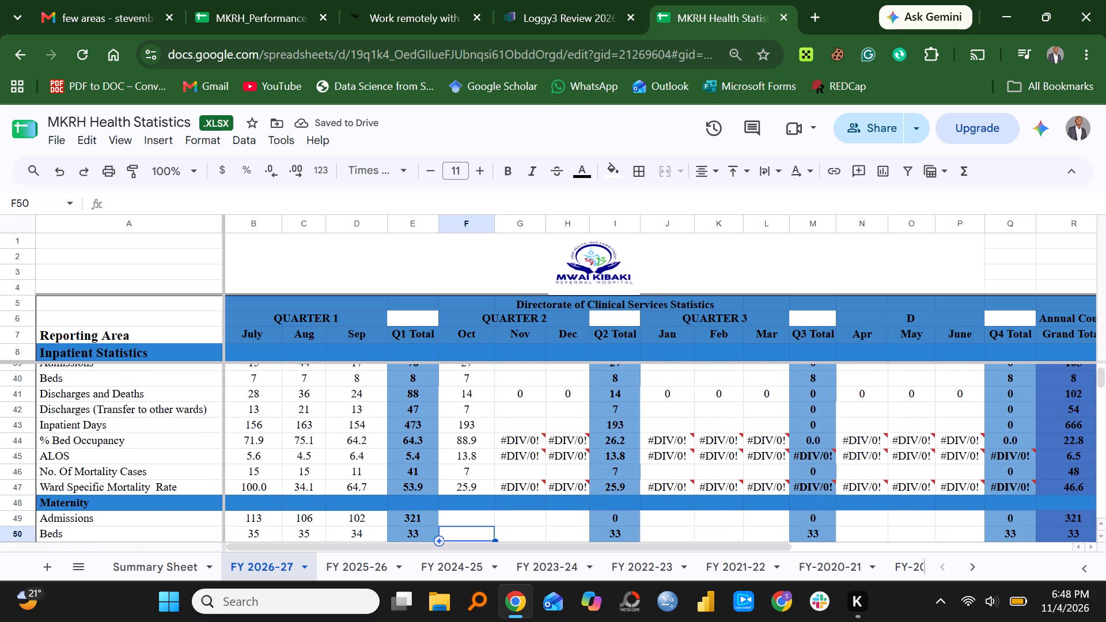
{"action": "key", "text": "Up"}
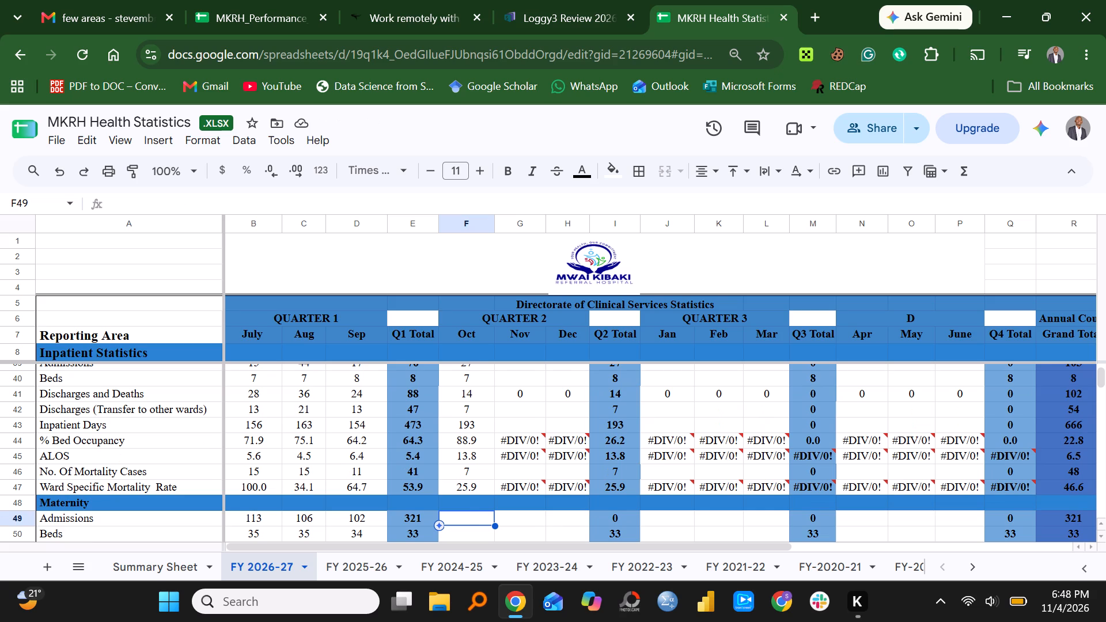
{"action": "type", "text": "80"}
{"action": "key", "text": "Down"}
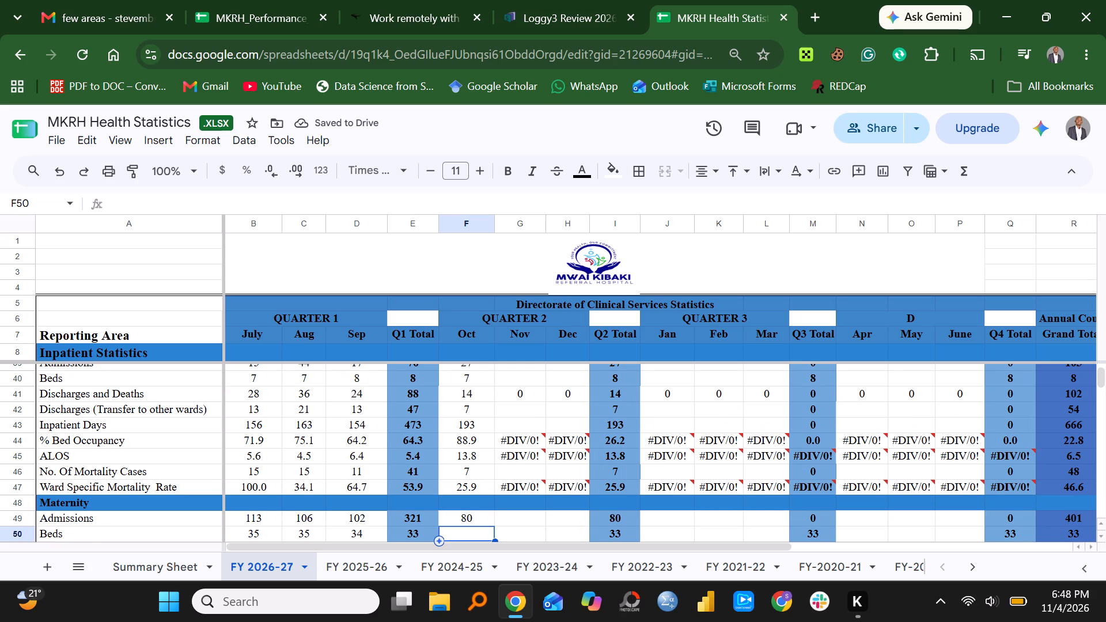
{"action": "type", "text": "35"}
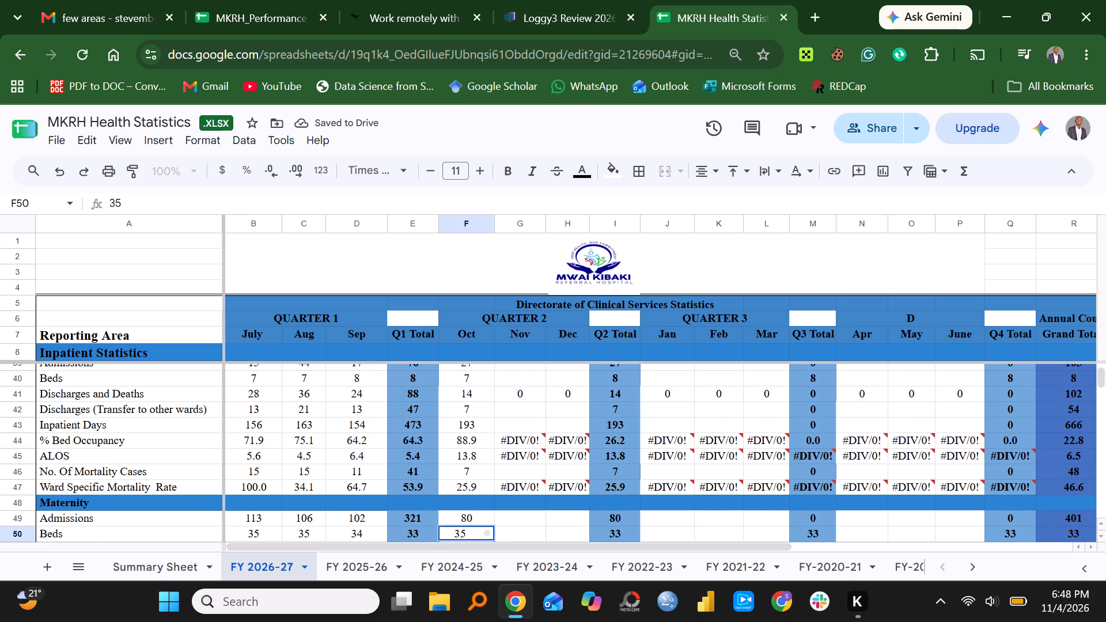
{"action": "key", "text": "Down"}
Enter 78 for Discharges home and 856 for Inpatient Days in Maternity's October column.
{"action": "key", "text": "Down"}
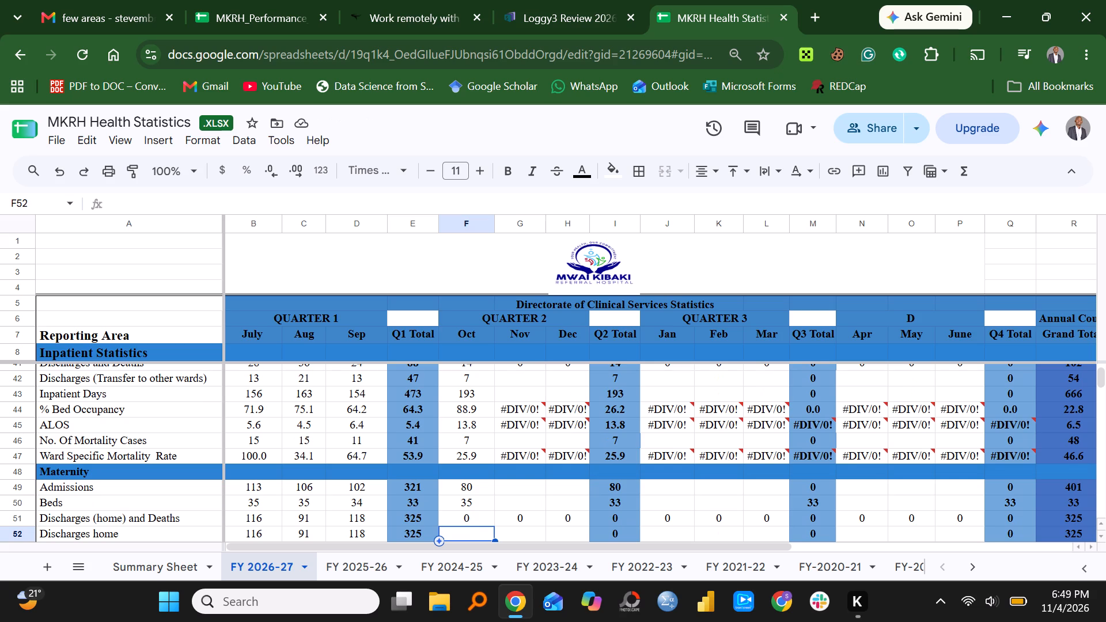
{"action": "type", "text": "78"}
{"action": "key", "text": "Down"}
{"action": "key", "text": "Up"}
{"action": "key", "text": "Down"}
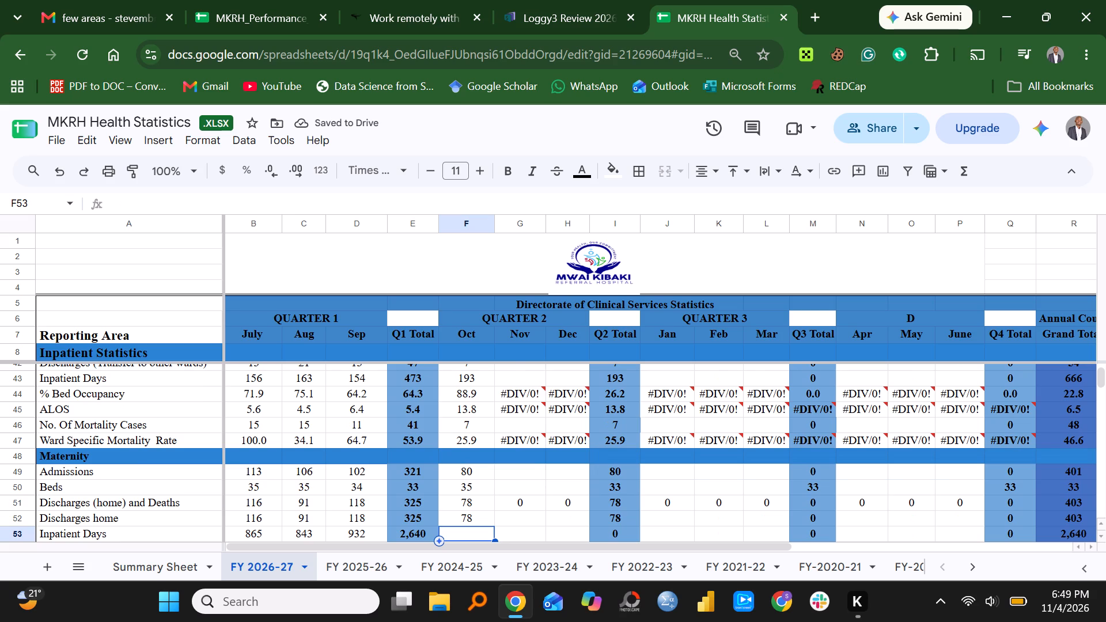
{"action": "type", "text": "856"}
{"action": "key", "text": "Down"}
Enter 0 for No. Of Mortality Cases in Maternity's October column.
{"action": "key", "text": "Down"}
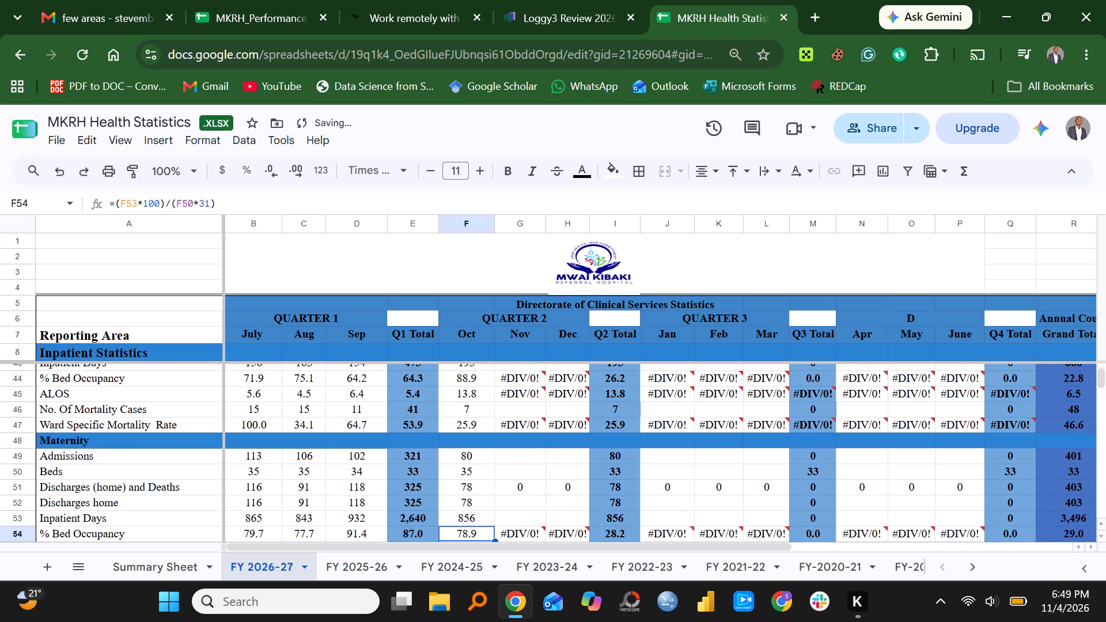
{"action": "key", "text": "Down"}
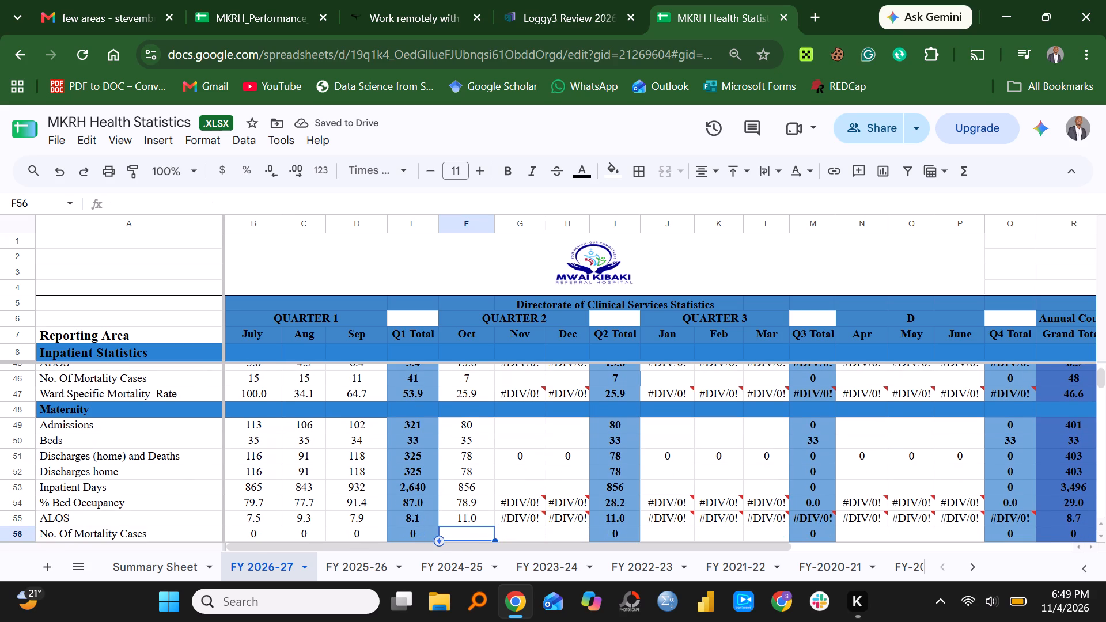
{"action": "key", "text": "0"}
{"action": "key", "text": "Down"}
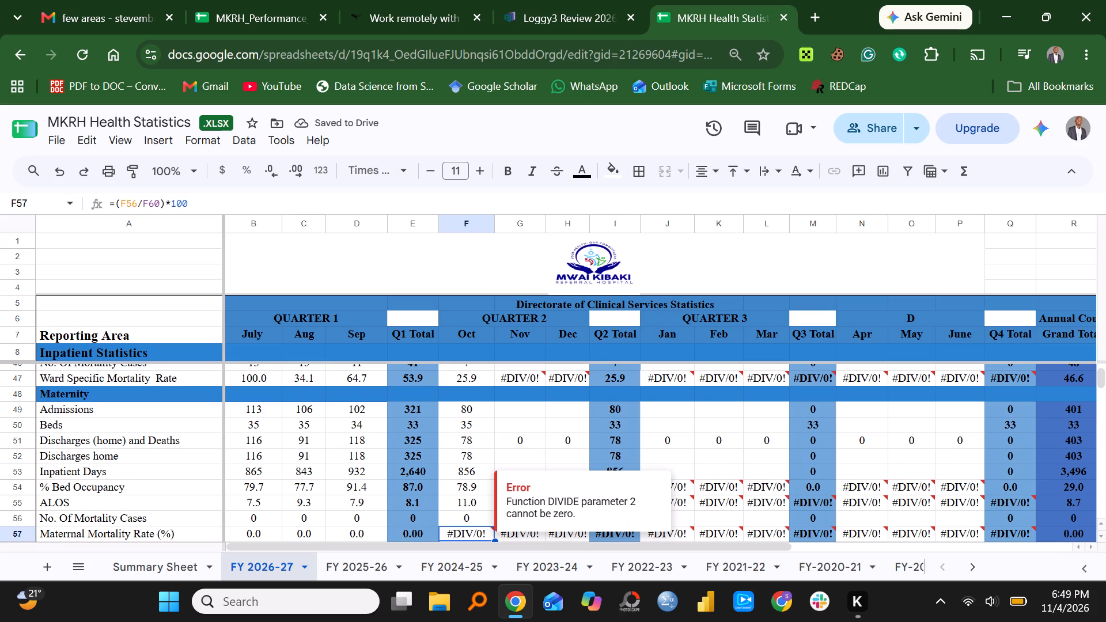
Leave Maternity's October delivery and birth rows blank and enter 82 for Total Admissions in Paediatrics' October column.
{"action": "key", "text": "Down"}
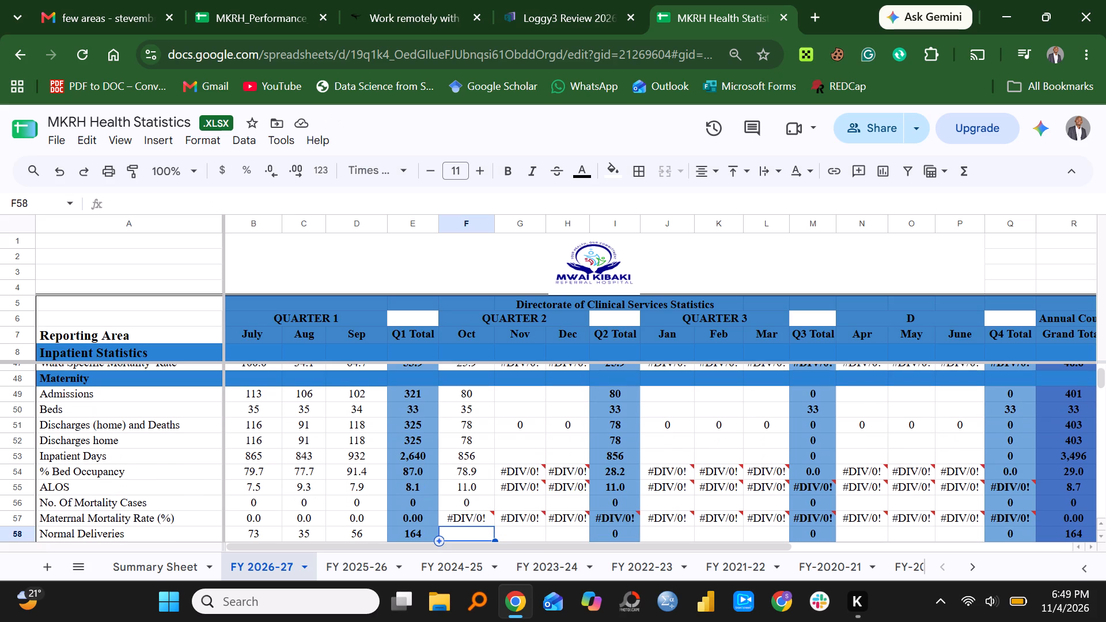
{"action": "key", "text": "Down"}
{"action": "key", "text": "Down"}
{"action": "key", "text": "Down"}
{"action": "key", "text": "Down"}
{"action": "key", "text": "Down"}
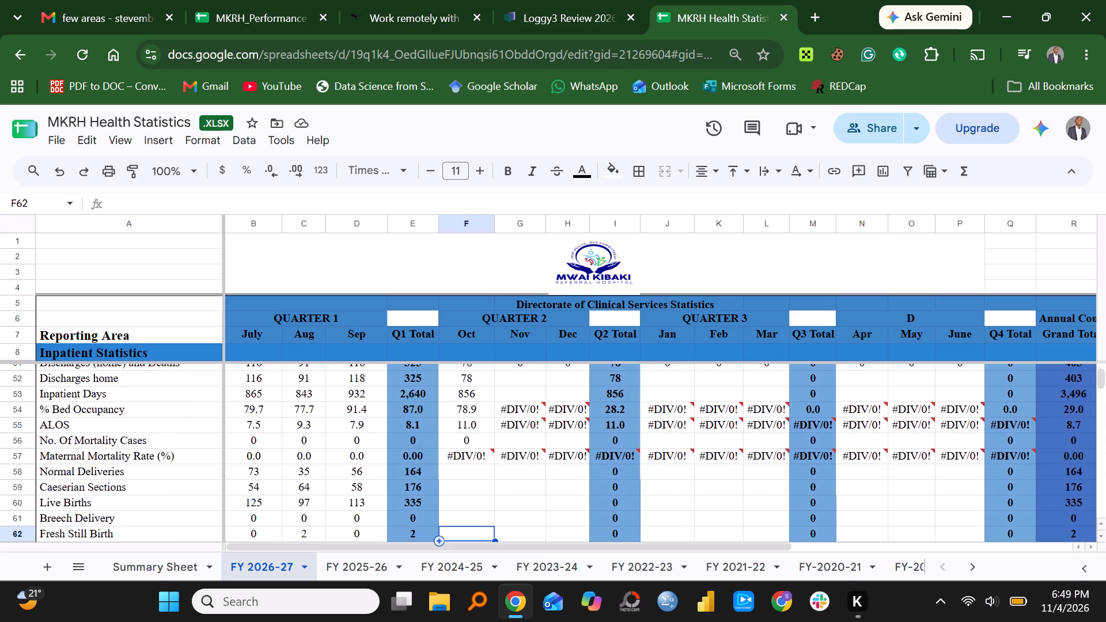
{"action": "key", "text": "Down"}
{"action": "key", "text": "Down"}
{"action": "key", "text": "Down"}
{"action": "key", "text": "Down"}
{"action": "key", "text": "Down"}
{"action": "key", "text": "Down"}
{"action": "key", "text": "Down"}
{"action": "key", "text": "Down"}
{"action": "key", "text": "Down"}
{"action": "key", "text": "Down"}
{"action": "key", "text": "Down"}
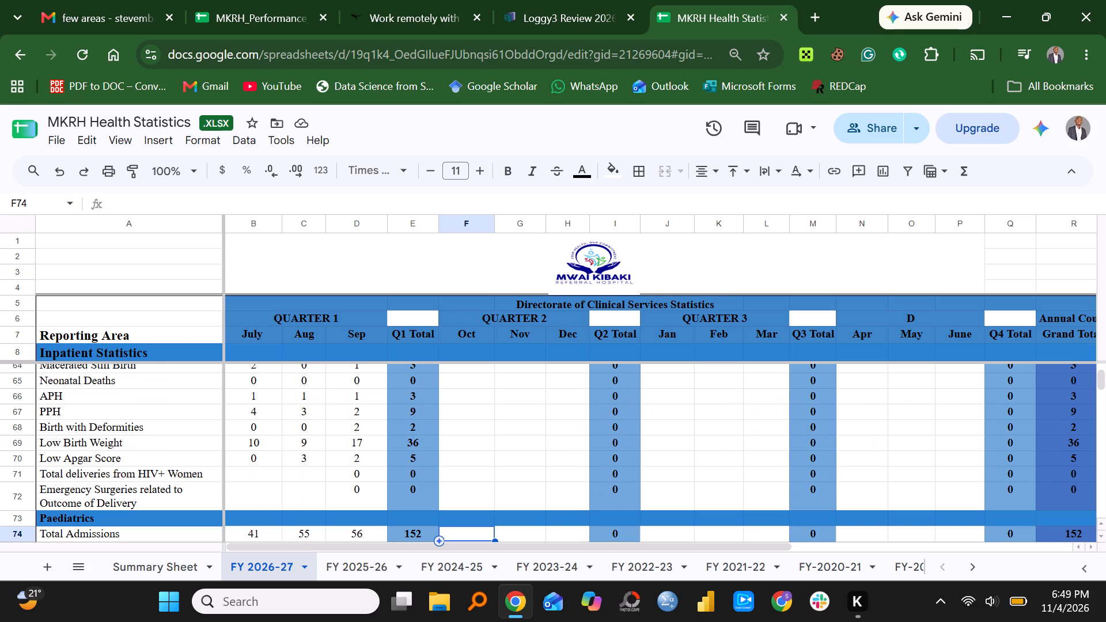
{"action": "type", "text": "82"}
{"action": "key", "text": "Down"}
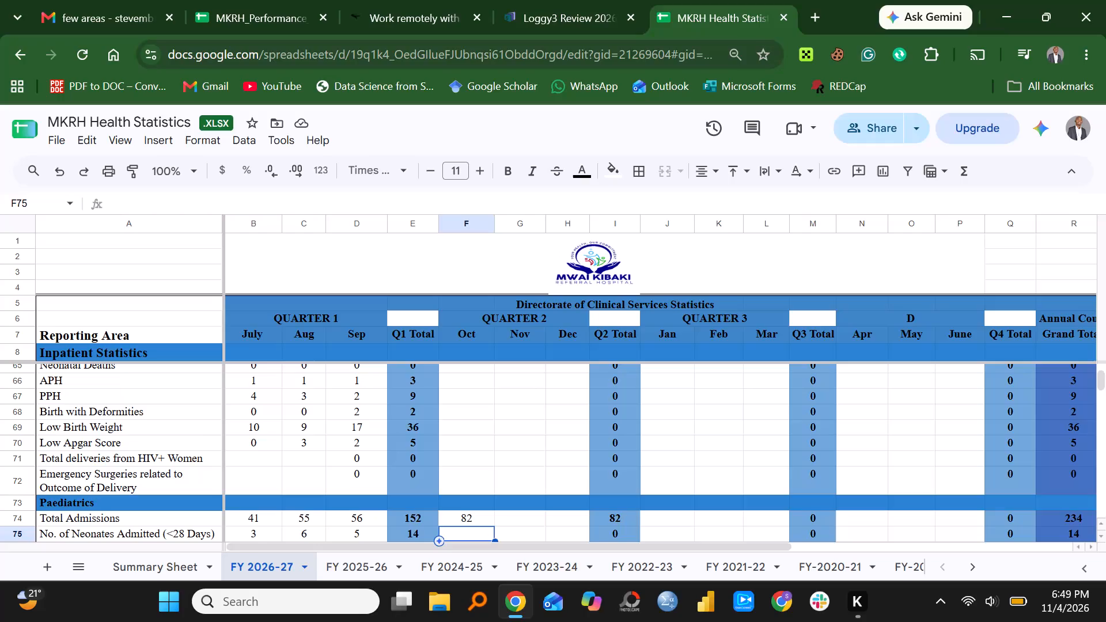
Enter 25 for Beds in Paediatrics' October column, leaving the age-group admission and death rows blank.
{"action": "key", "text": "Down"}
{"action": "key", "text": "Down"}
{"action": "key", "text": "Down"}
{"action": "key", "text": "Down"}
{"action": "key", "text": "Down"}
{"action": "key", "text": "Down"}
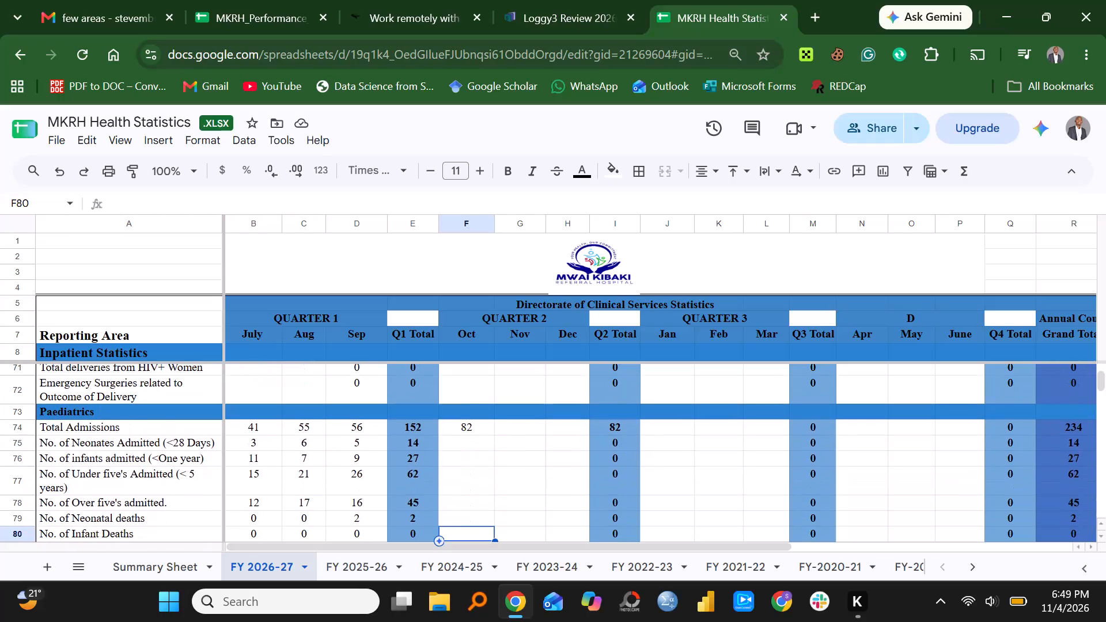
{"action": "key", "text": "Down"}
{"action": "key", "text": "Down"}
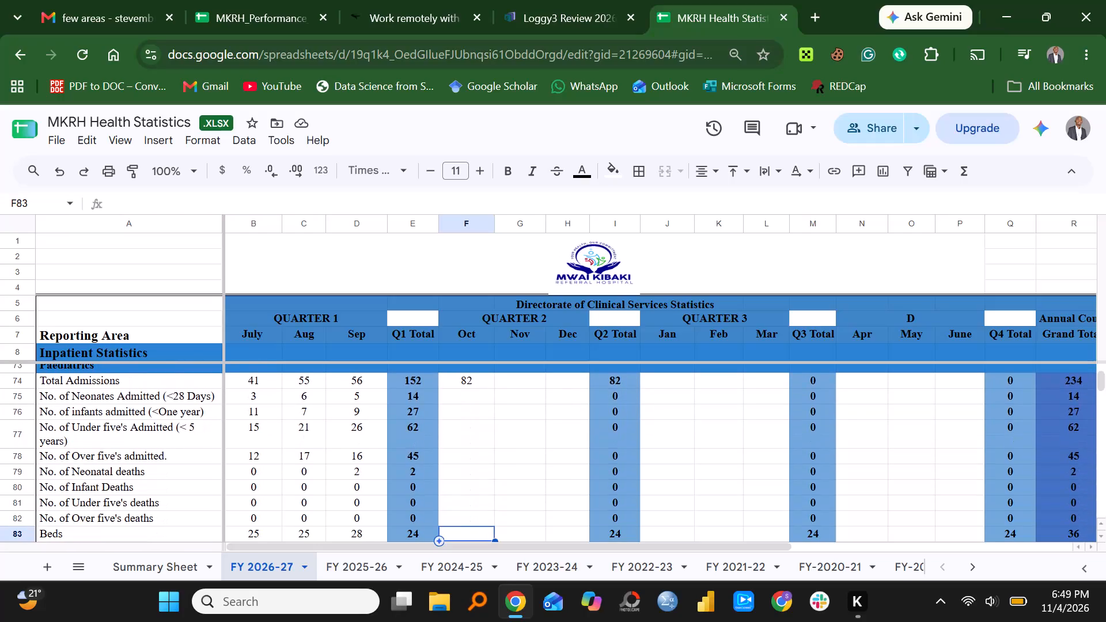
{"action": "type", "text": "25"}
{"action": "key", "text": "Down"}
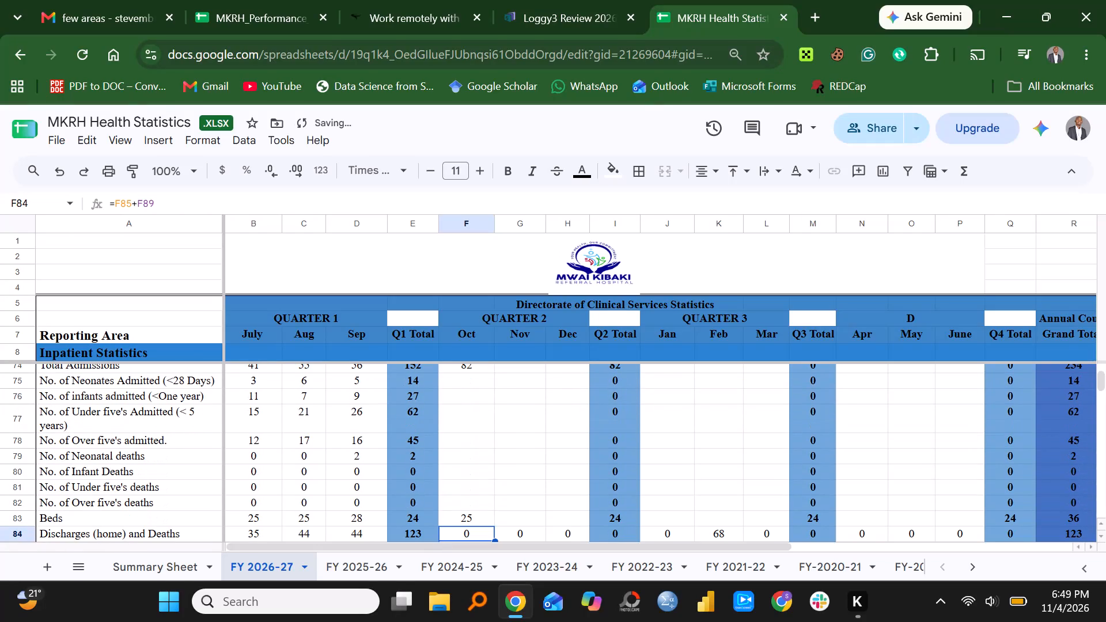
Enter 76 for Discharges home and 583 for Inpatient Days in Paediatrics' October column.
{"action": "key", "text": "Down"}
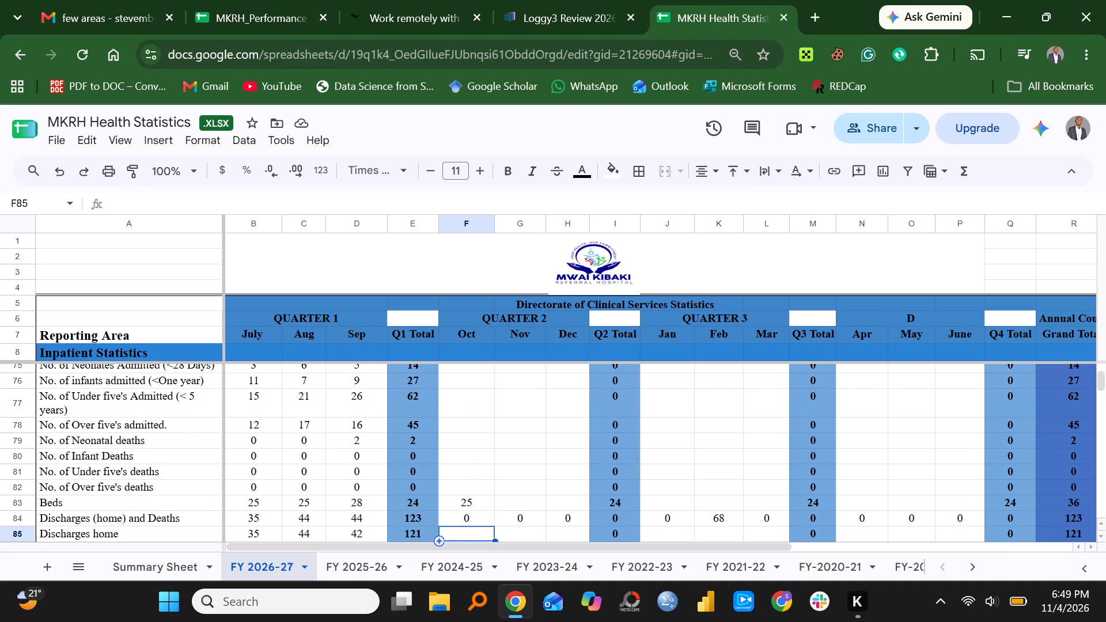
{"action": "type", "text": "76"}
{"action": "key", "text": "Down"}
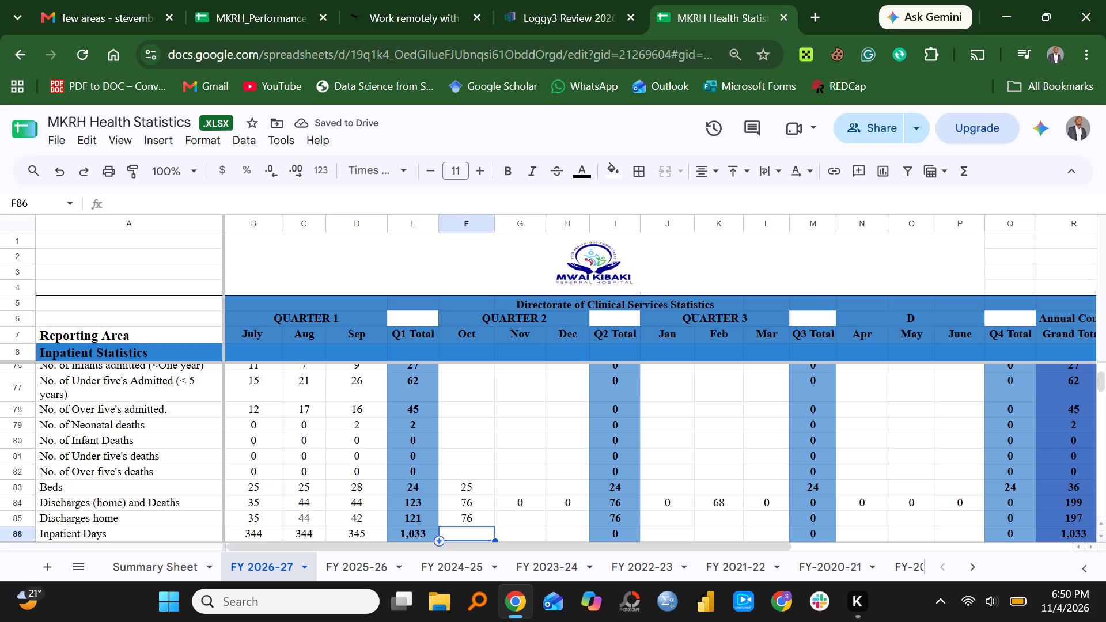
{"action": "type", "text": "583"}
{"action": "key", "text": "Down"}
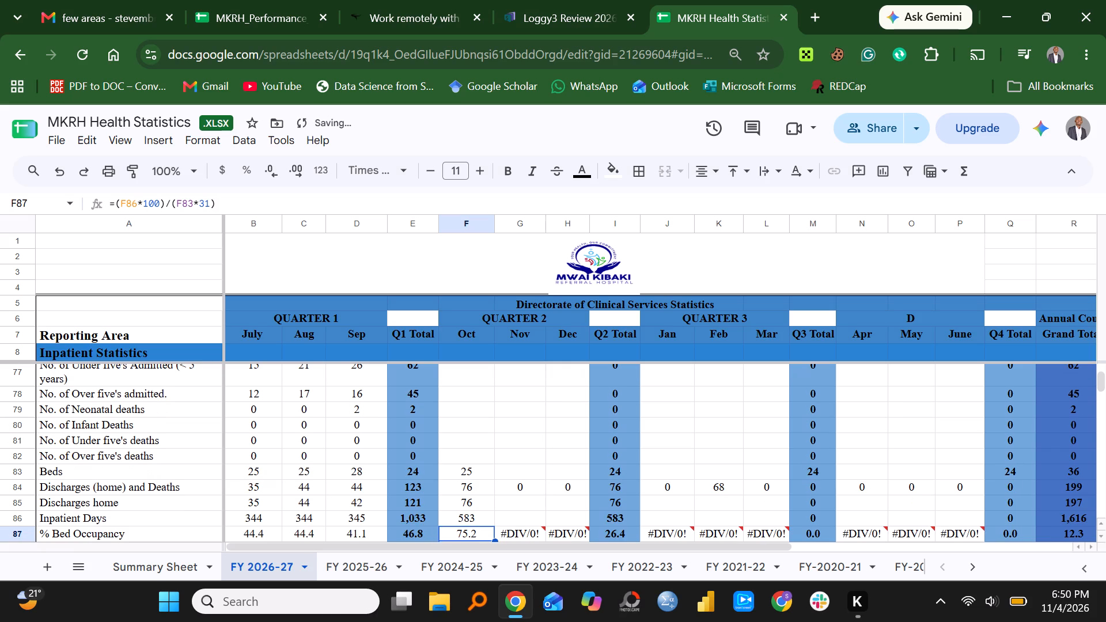
Enter 0 for Total No. Of Mortality Cases in Paediatrics' October column.
{"action": "key", "text": "Down"}
{"action": "key", "text": "Down"}
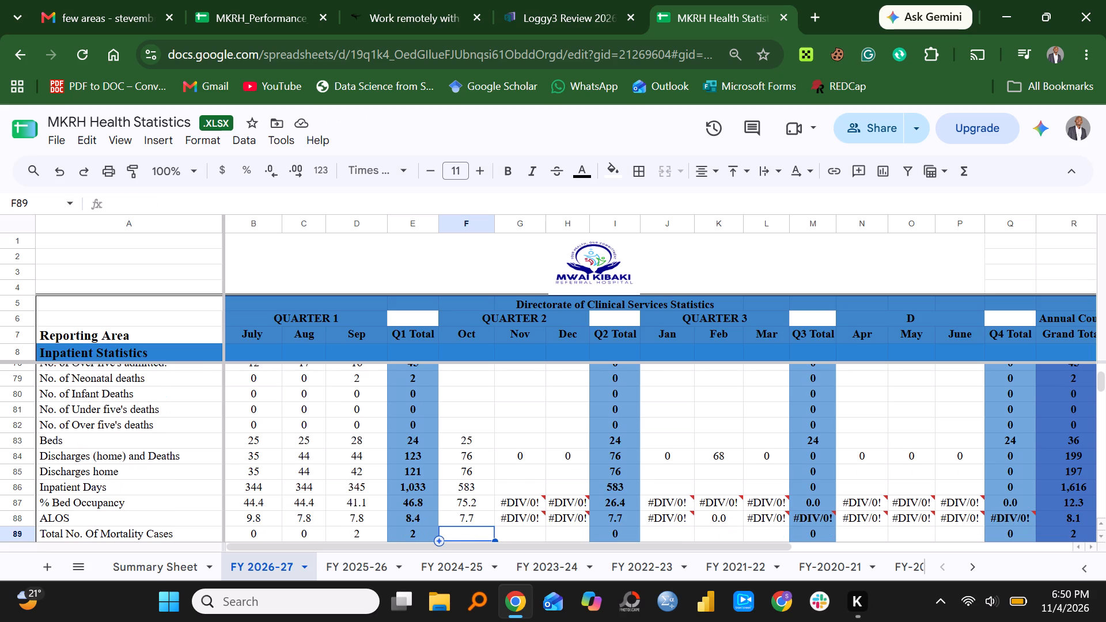
{"action": "key", "text": "0"}
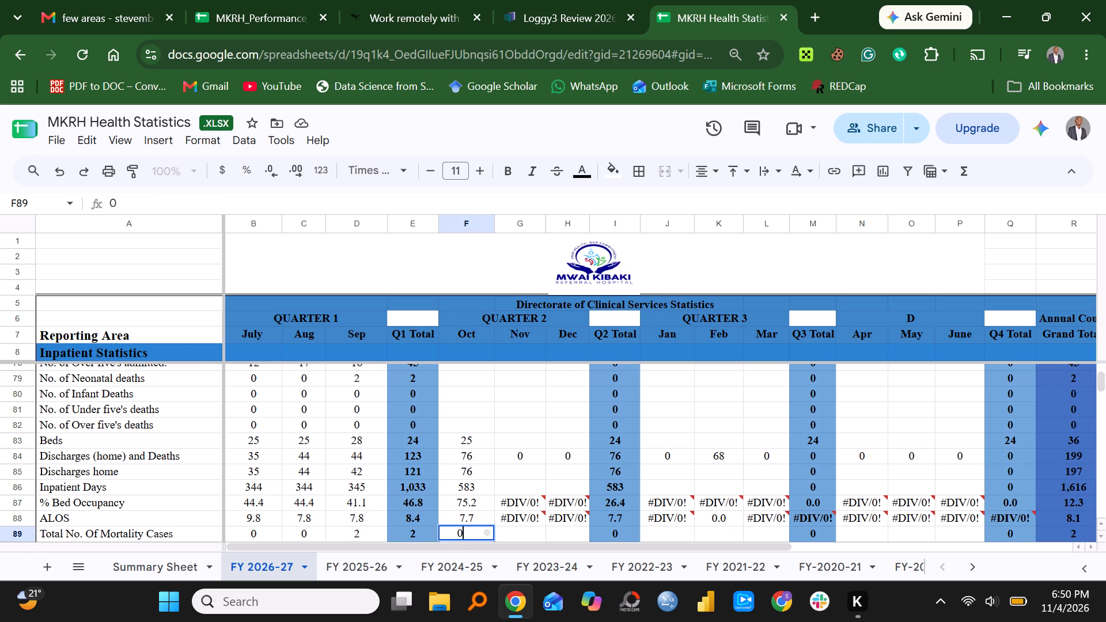
{"action": "key", "text": "Down"}
Enter the October figures for the NBU: 32 admissions and 19 beds.
{"action": "key", "text": "Down"}
{"action": "key", "text": "Down"}
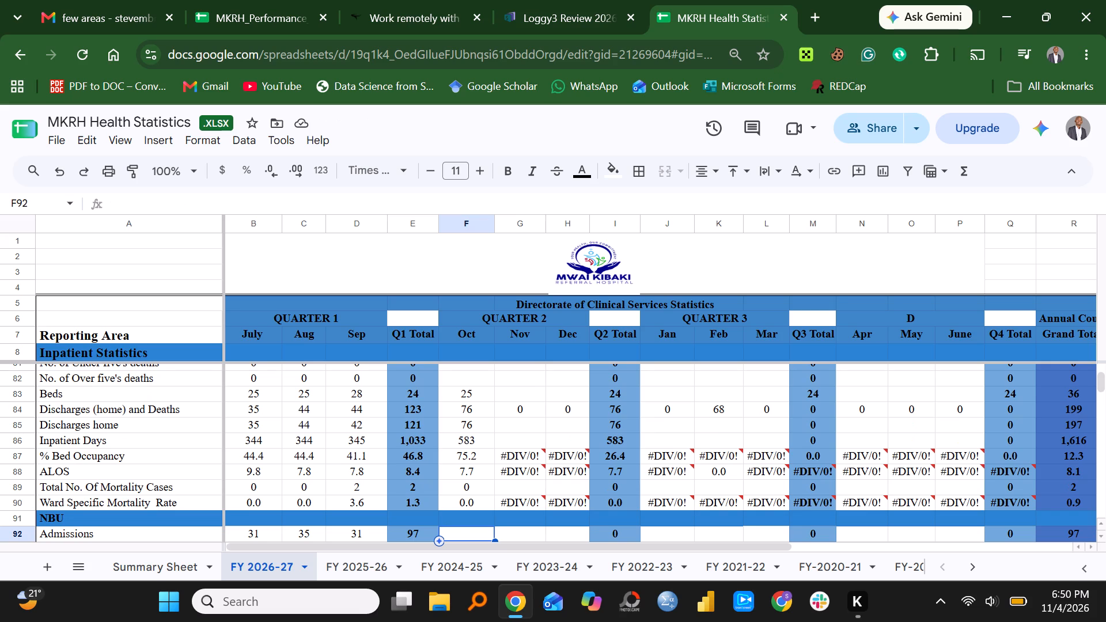
{"action": "type", "text": "32"}
{"action": "key", "text": "Down"}
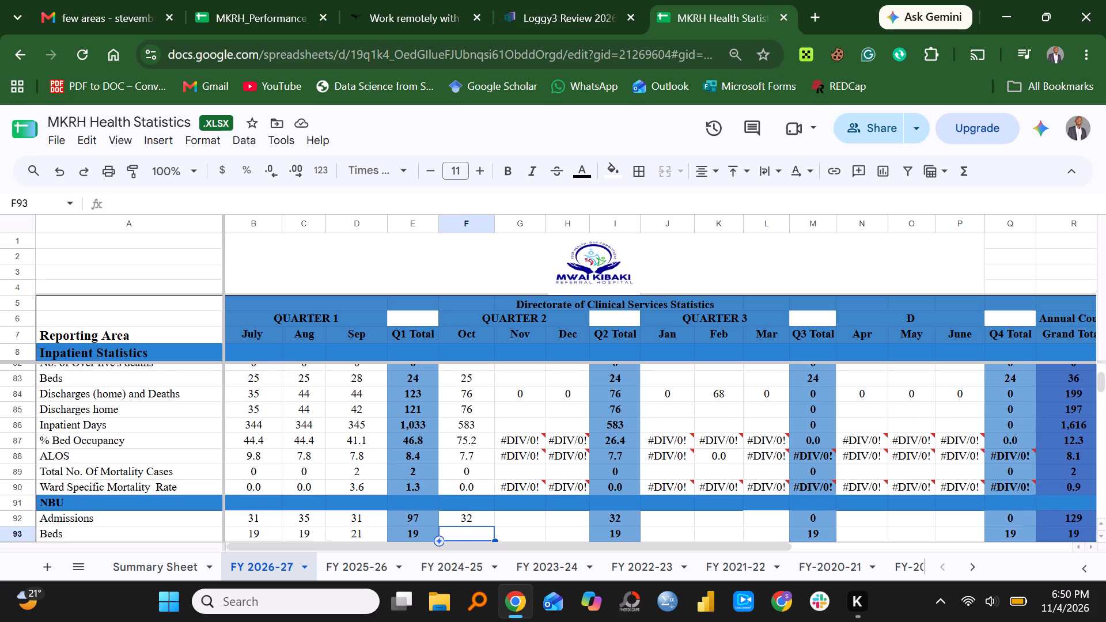
{"action": "key", "text": "1"}
{"action": "key", "text": "9"}
{"action": "key", "text": "Down"}
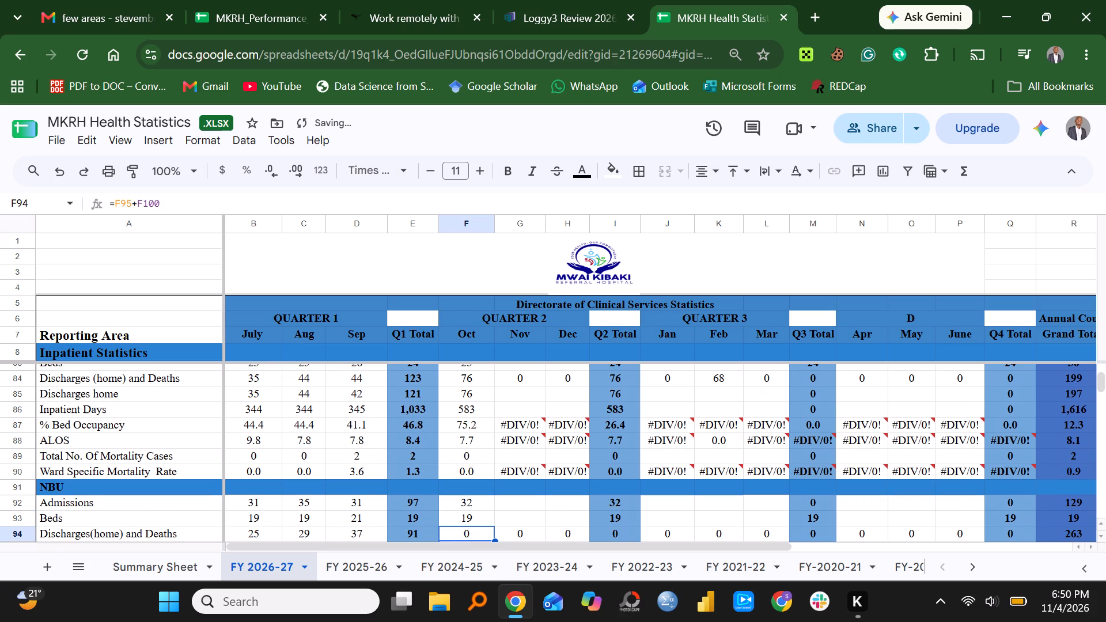
Enter 20 for Discharges home and 512 for Inpatient Days in the NBU's October column.
{"action": "key", "text": "Down"}
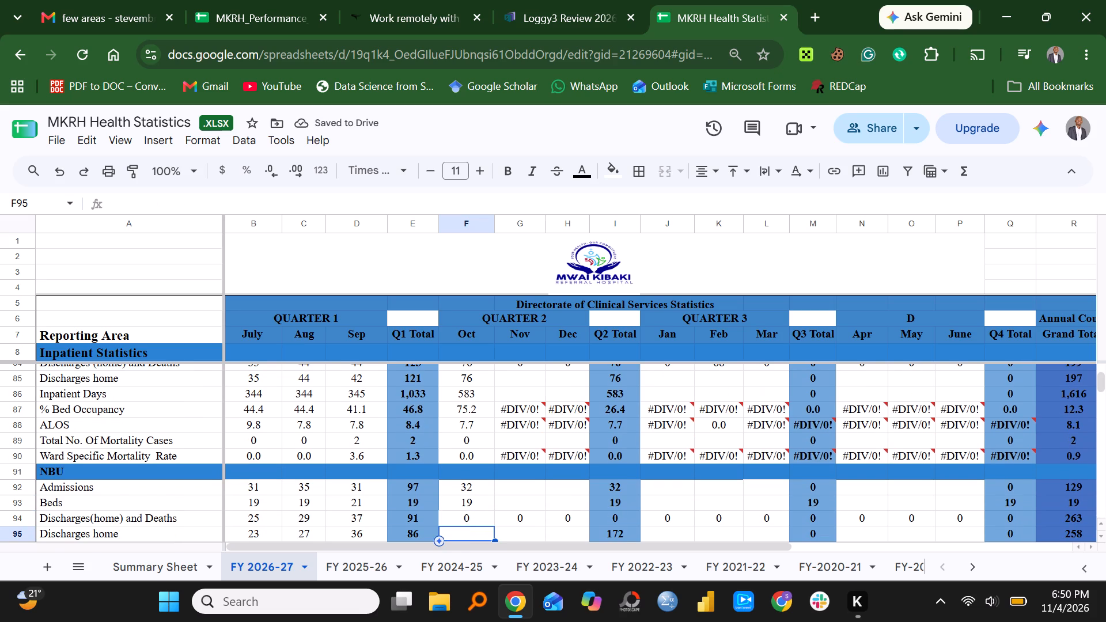
{"action": "type", "text": "20"}
{"action": "key", "text": "Down"}
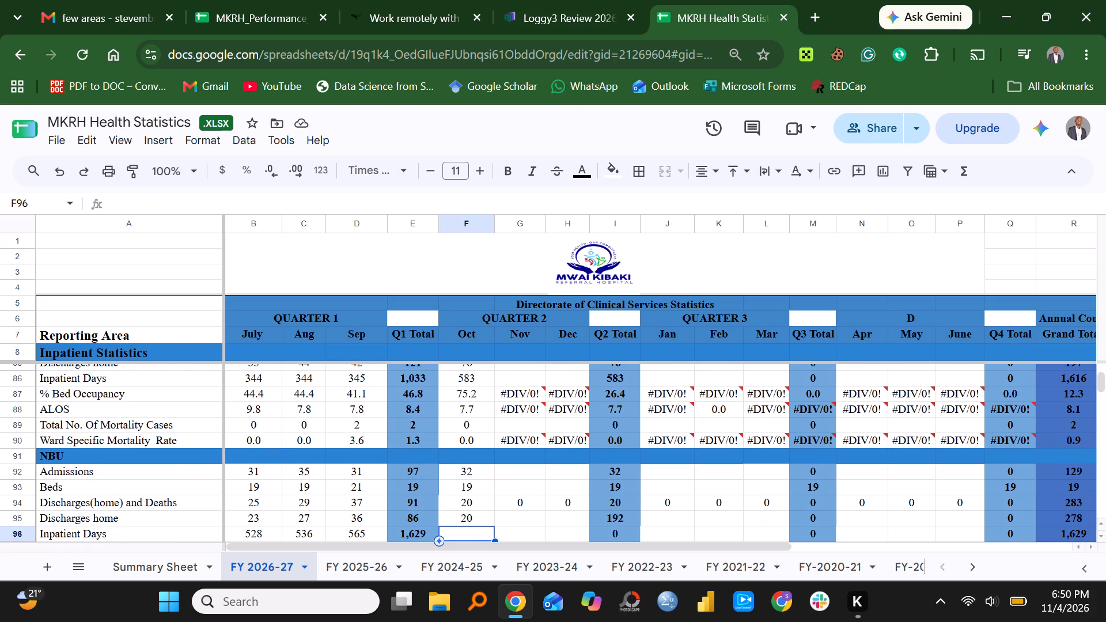
{"action": "type", "text": "512"}
{"action": "key", "text": "Down"}
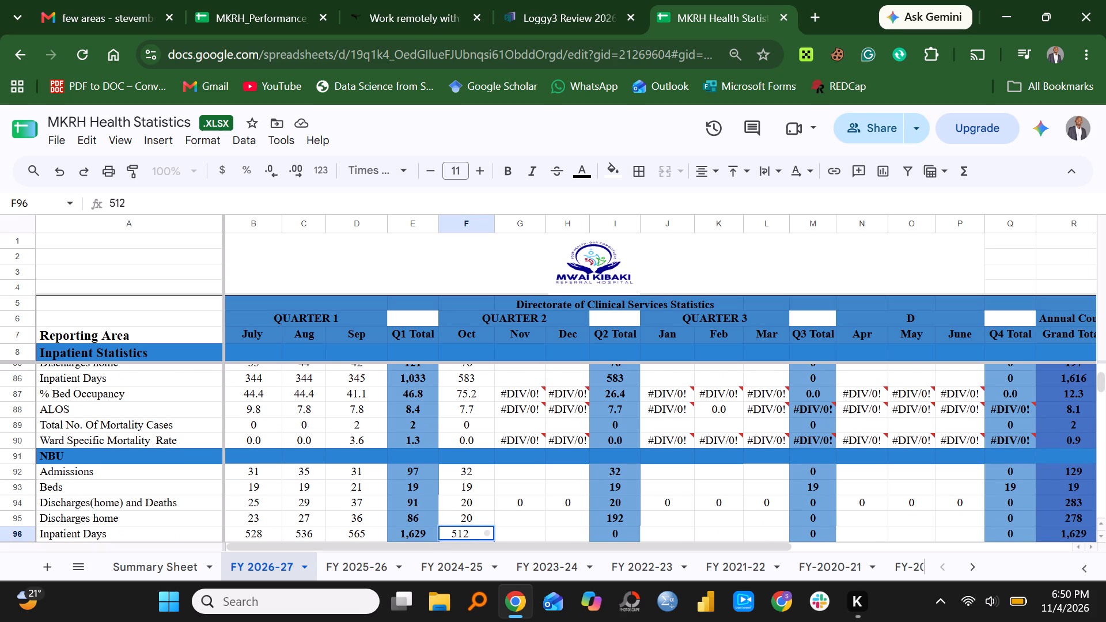
Enter 0 for Refer-ins and 0 for No. Of Mortality Cases in the NBU's October column.
{"action": "key", "text": "Down"}
{"action": "key", "text": "Down"}
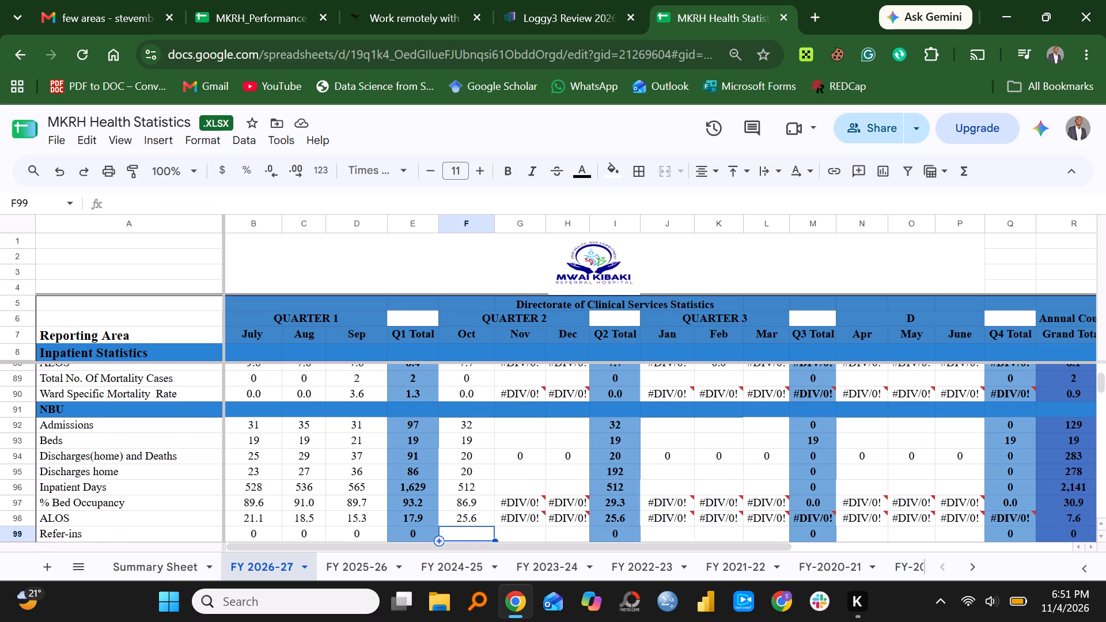
{"action": "key", "text": "Down"}
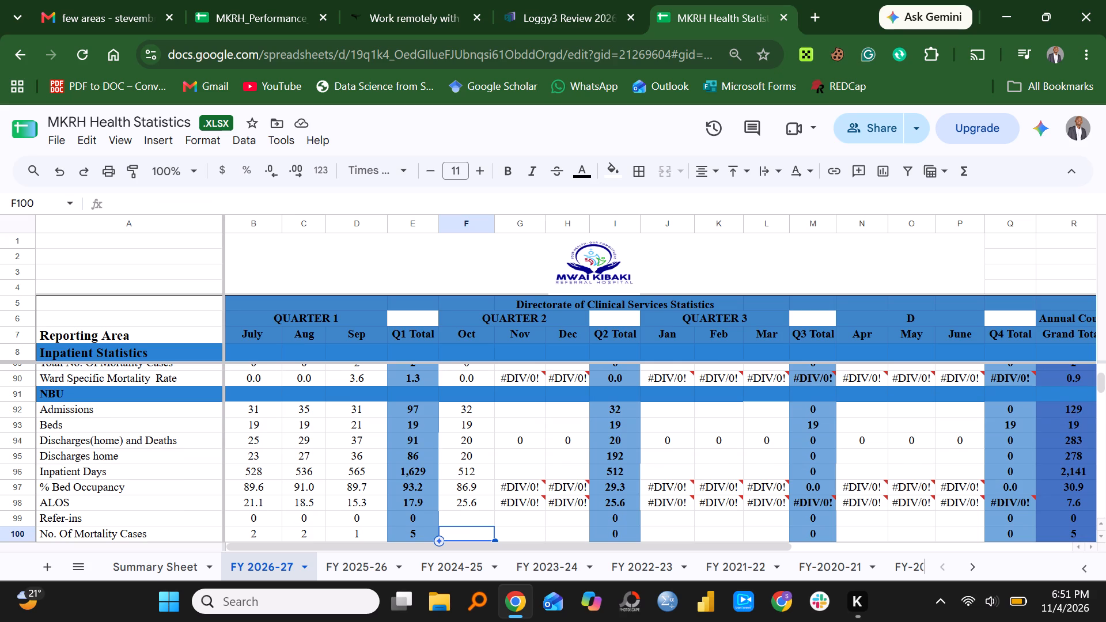
{"action": "key", "text": "Up"}
{"action": "key", "text": "0"}
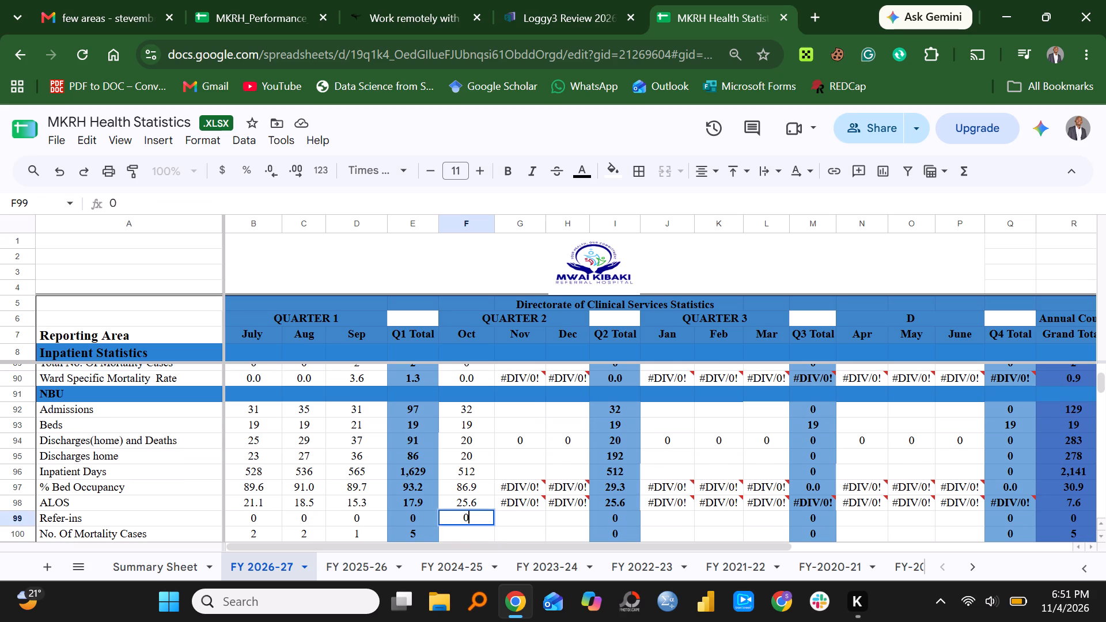
{"action": "key", "text": "Down"}
{"action": "key", "text": "0"}
{"action": "key", "text": "Down"}
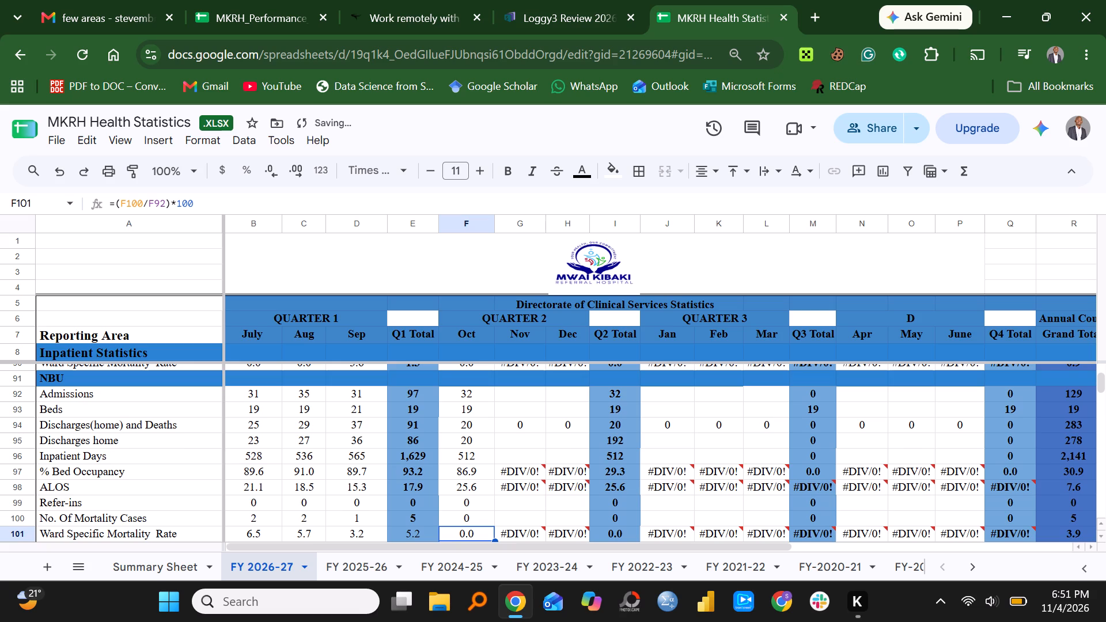
Enter the October figures for Oncology: 80 admissions and 59 beds.
{"action": "key", "text": "Down"}
{"action": "key", "text": "Down"}
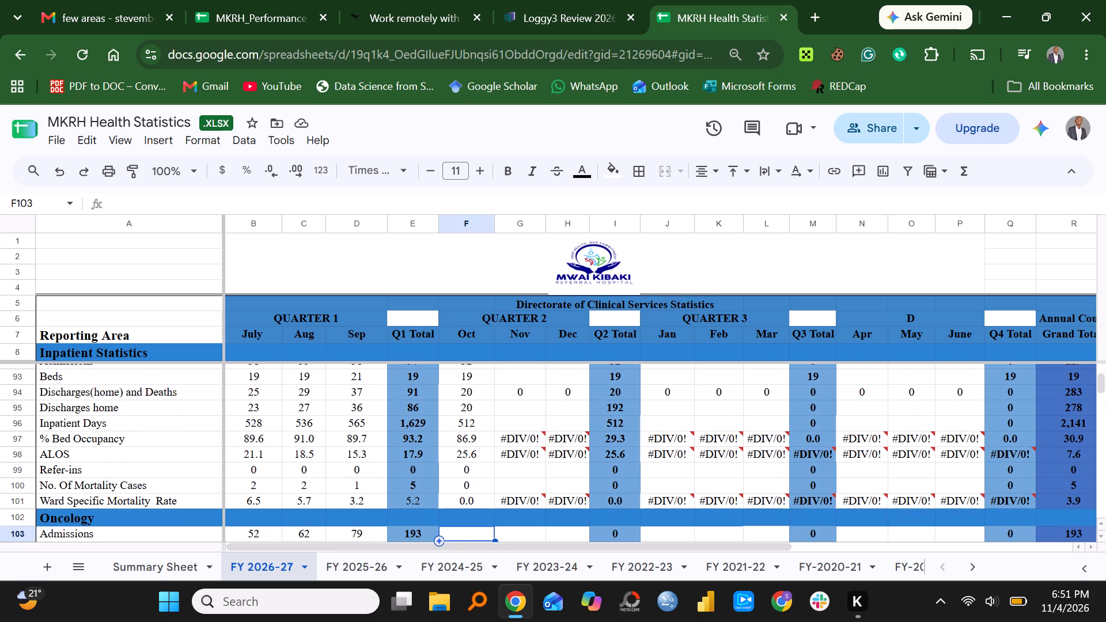
{"action": "type", "text": "80"}
{"action": "key", "text": "Down"}
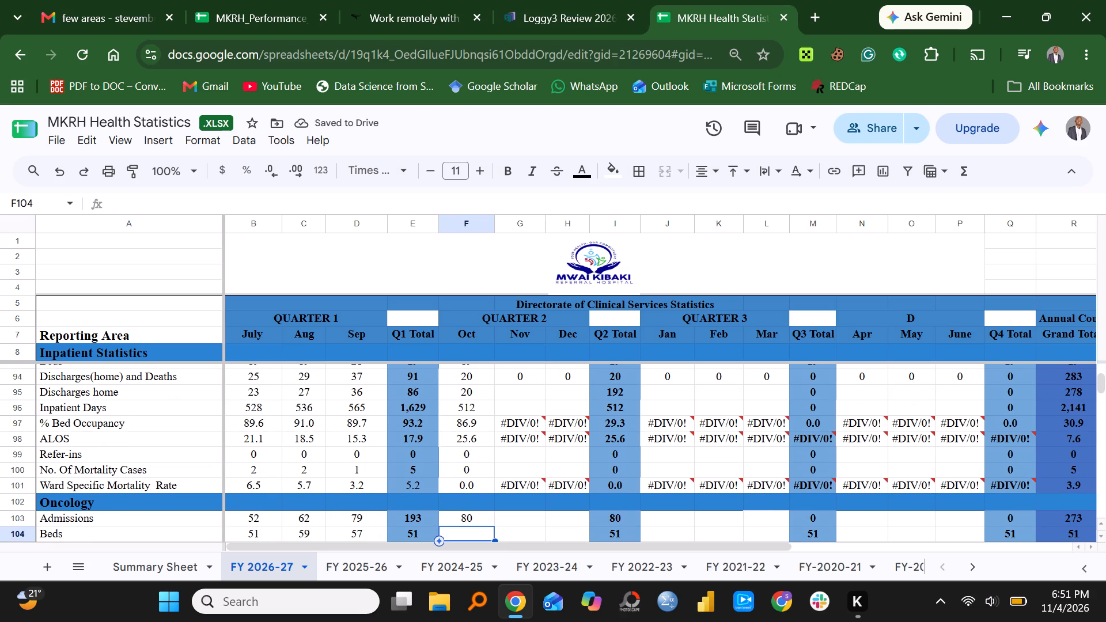
{"action": "key", "text": "6"}
{"action": "key", "text": "BackSpace"}
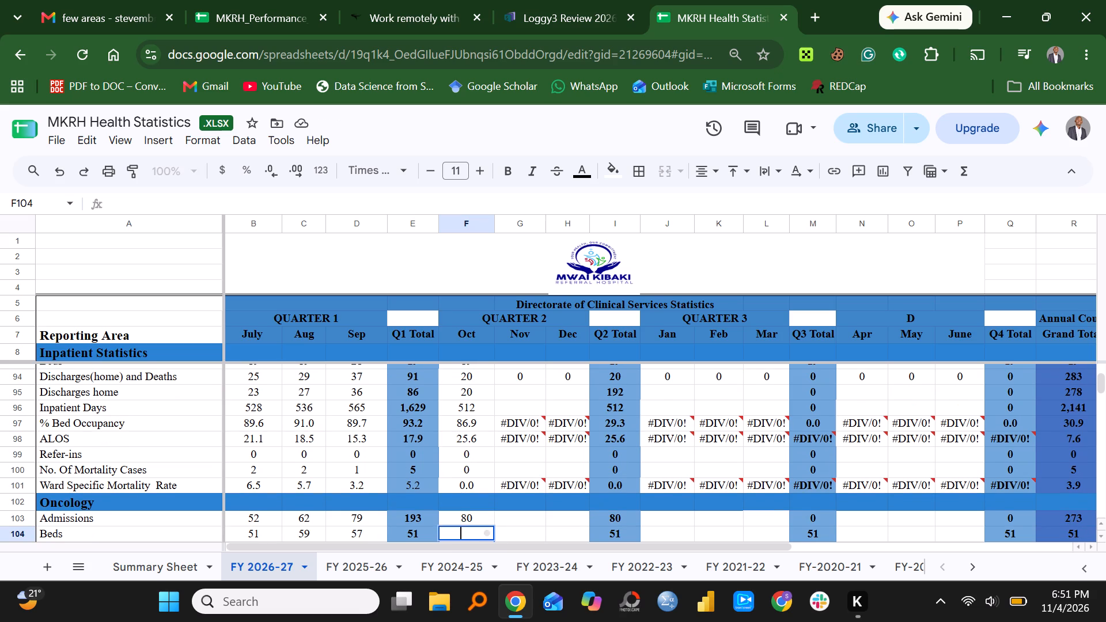
{"action": "key", "text": "5"}
{"action": "key", "text": "9"}
{"action": "key", "text": "Down"}
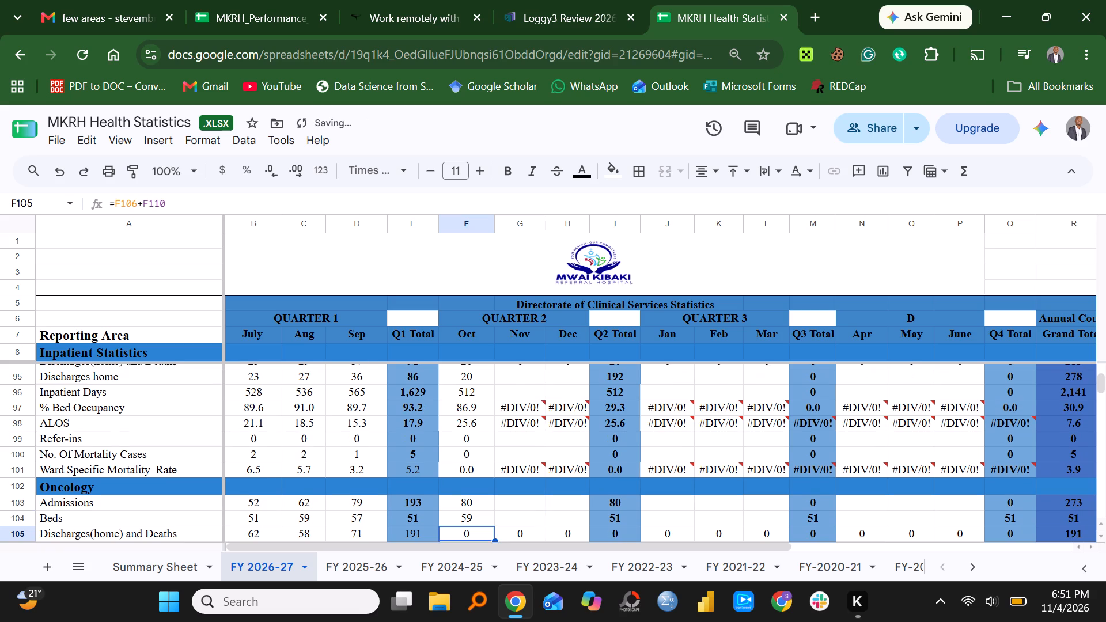
Enter 69 for Discharges home and 1000 for Inpatient Days in Oncology's October column.
{"action": "key", "text": "Down"}
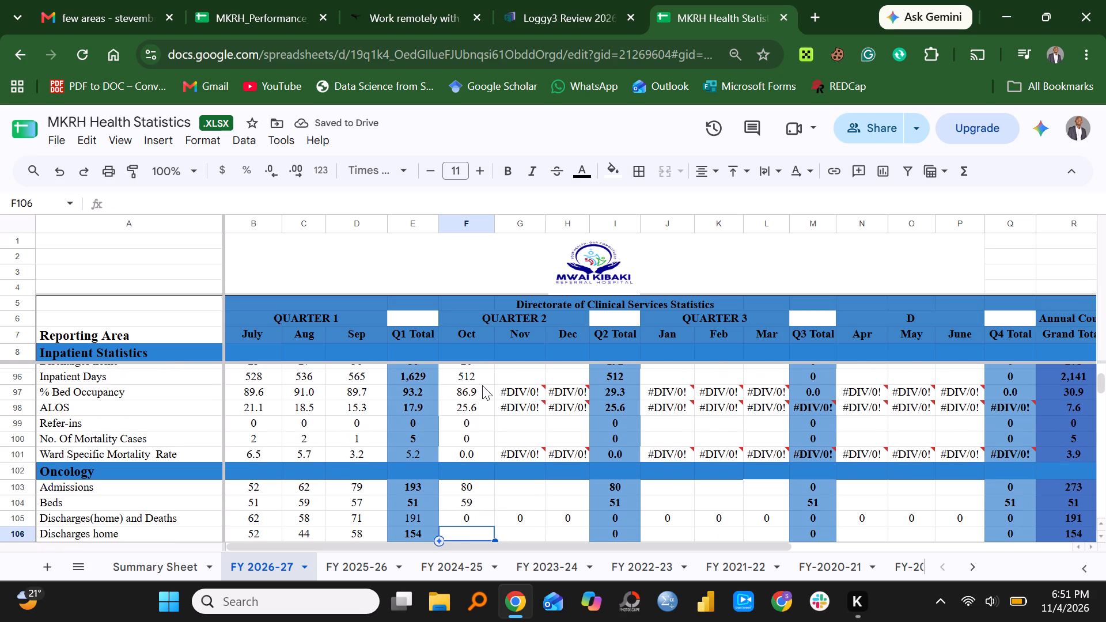
{"action": "type", "text": "69"}
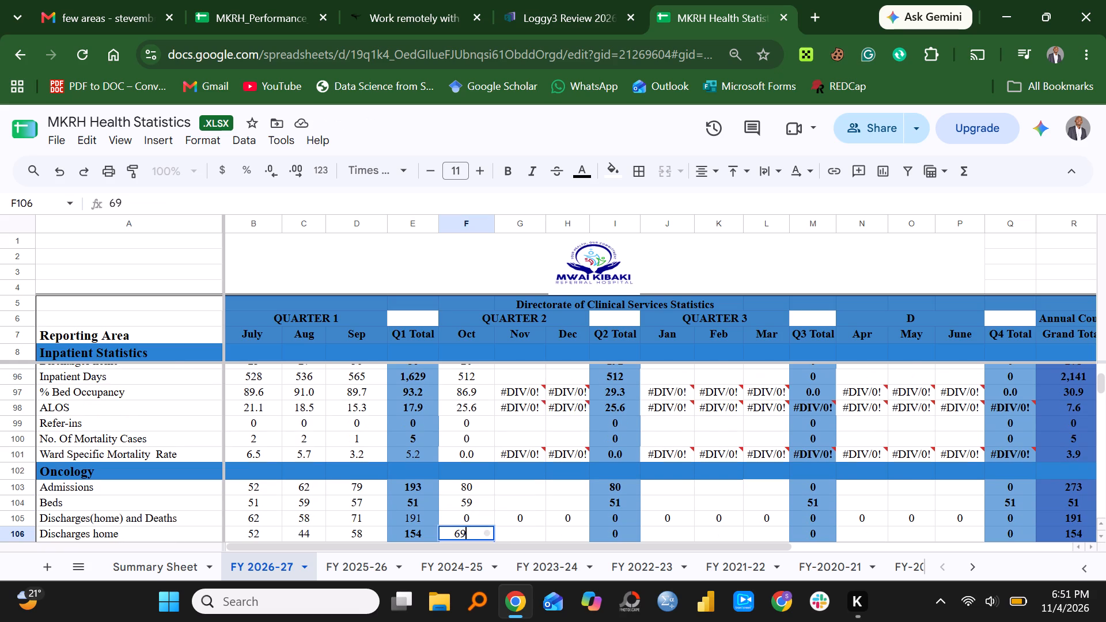
{"action": "key", "text": "Down"}
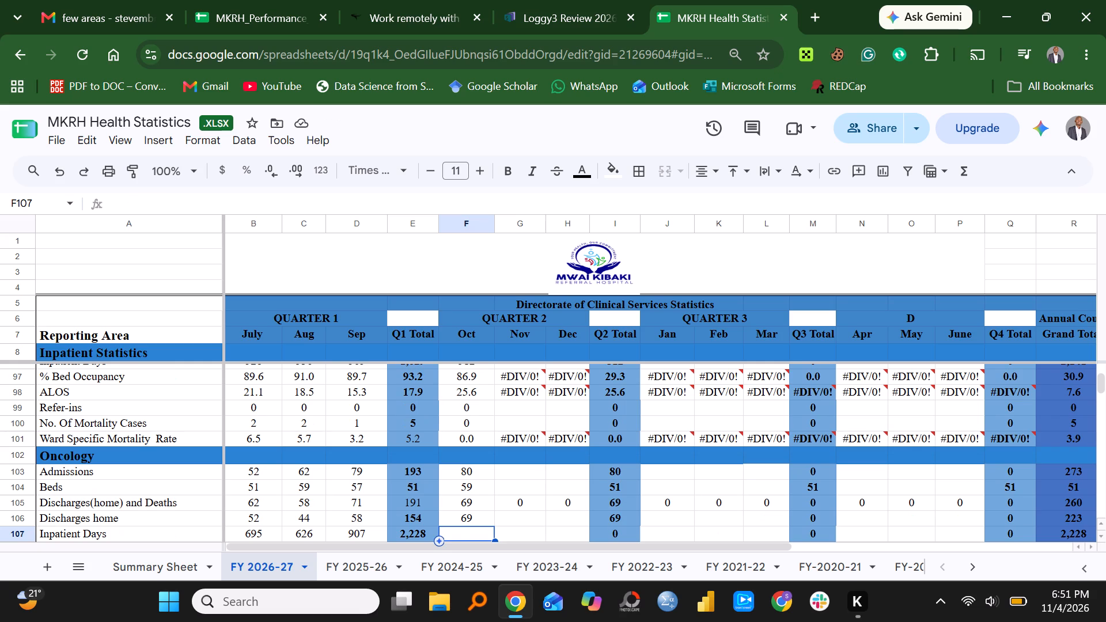
{"action": "key", "text": "1"}
{"action": "type", "text": "00"}
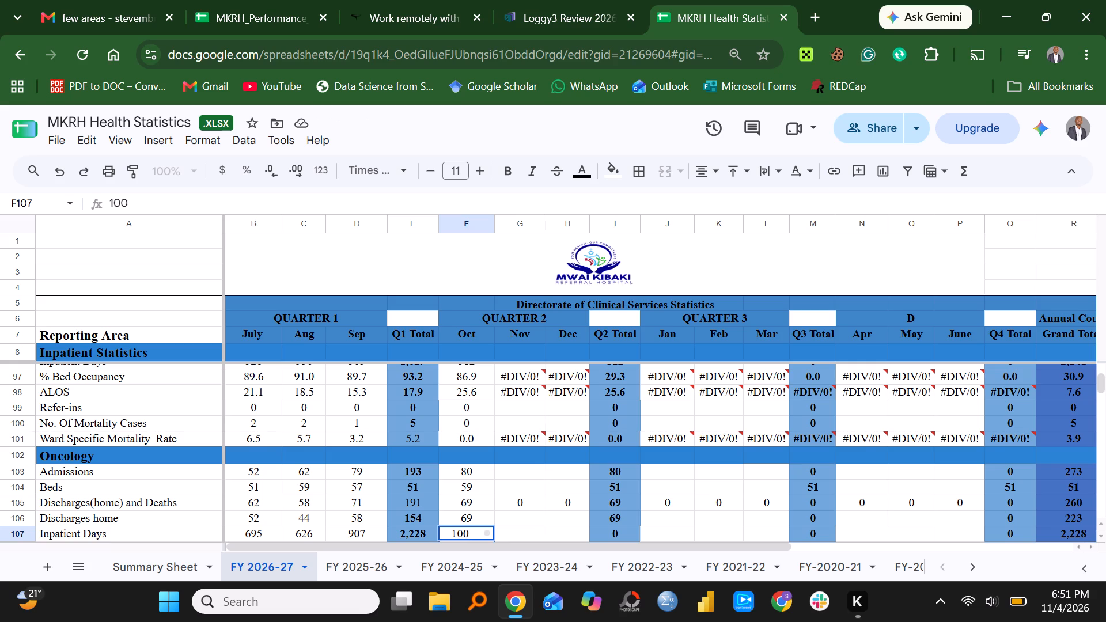
{"action": "key", "text": "0"}
{"action": "key", "text": "Down"}
{"action": "key", "text": "Down"}
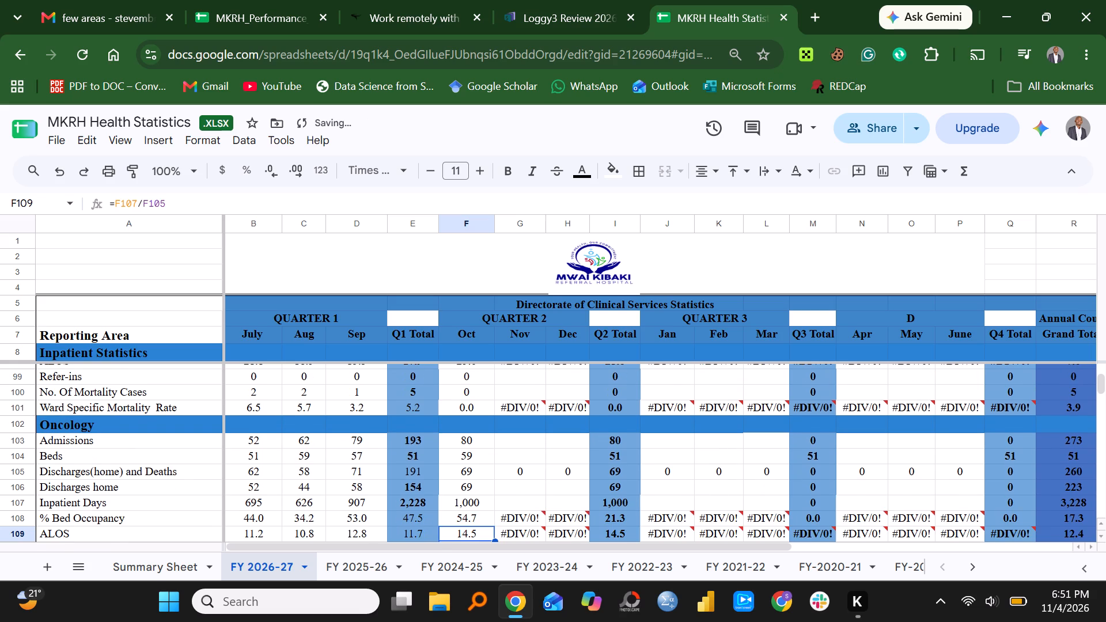
Enter 21 for No. of Mortality Cases in Oncology's October column.
{"action": "key", "text": "Down"}
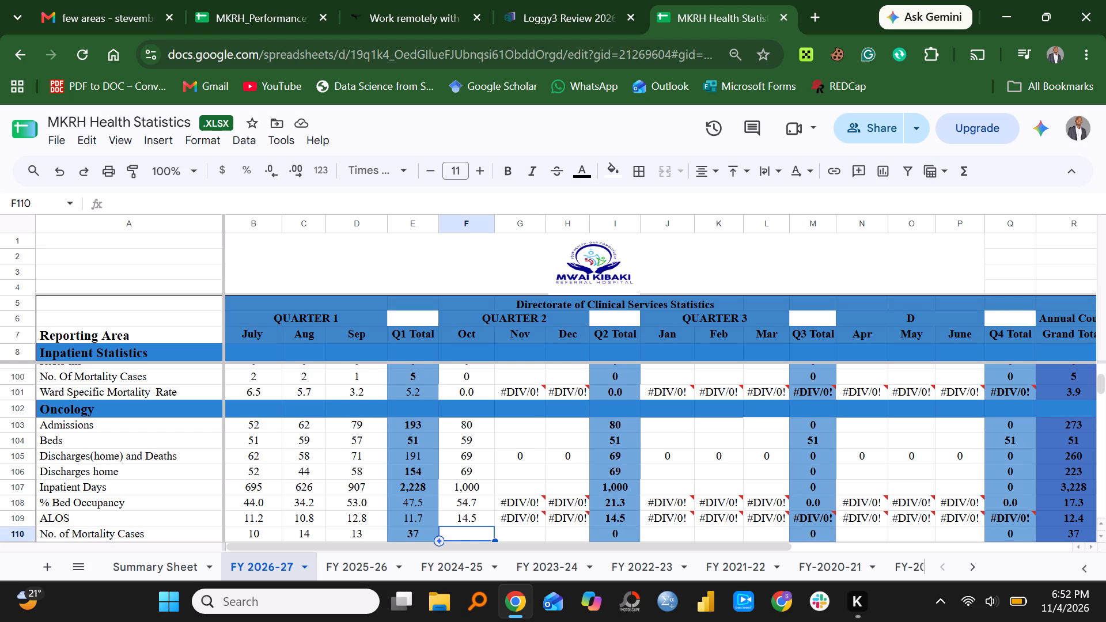
{"action": "type", "text": "21"}
{"action": "key", "text": "Down"}
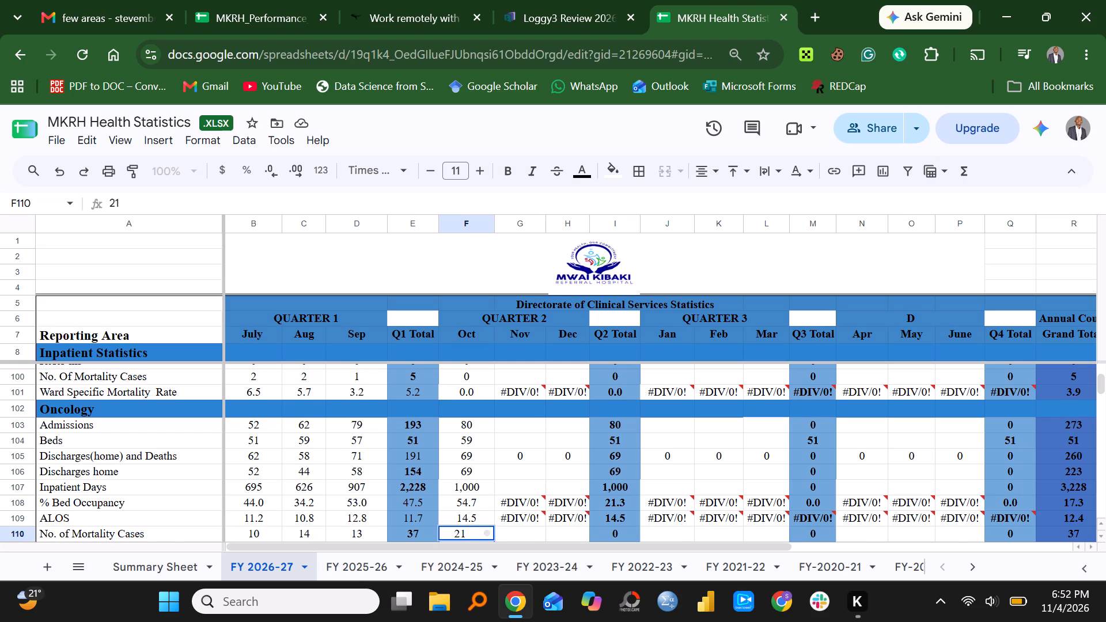
{"action": "key", "text": "Down"}
{"action": "key", "text": "Down"}
{"action": "key", "text": "Down"}
{"action": "key", "text": "Down"}
{"action": "key", "text": "Down"}
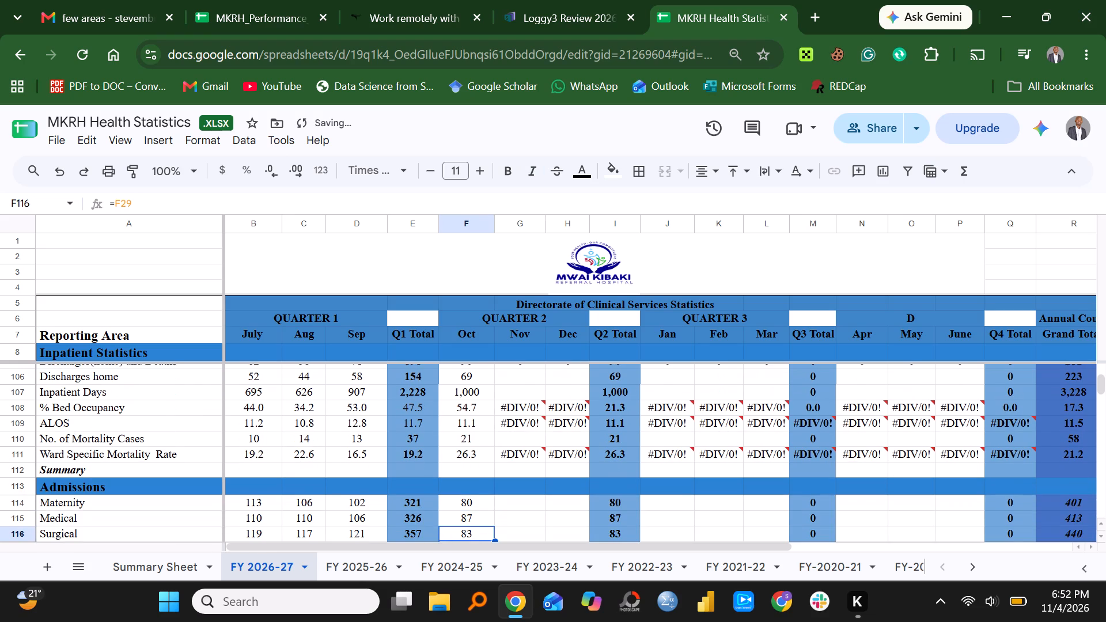